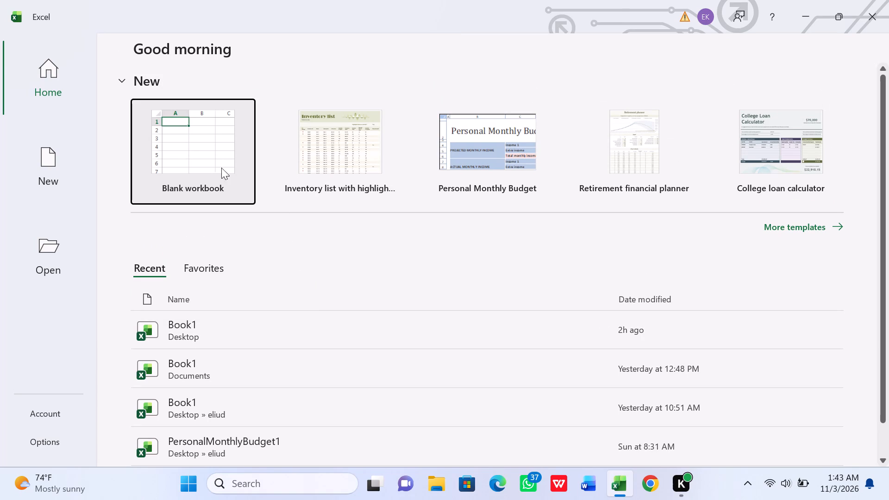
Create a new blank workbook.
left_click(189, 152)
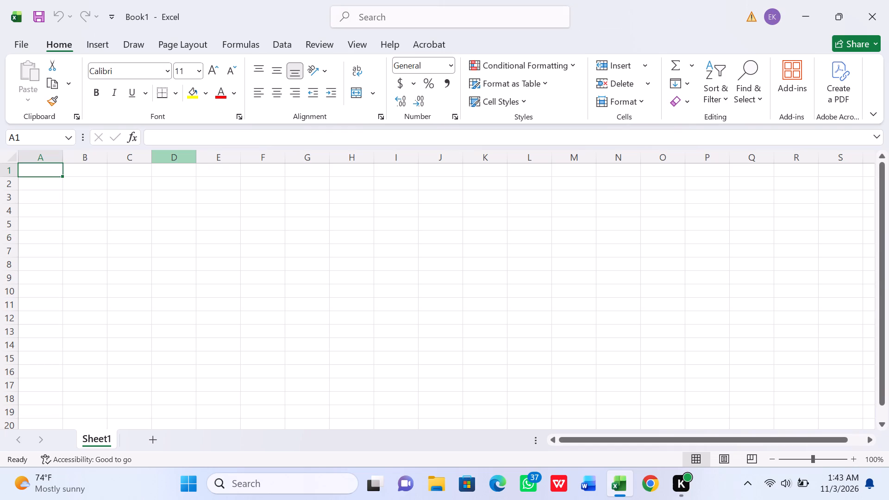
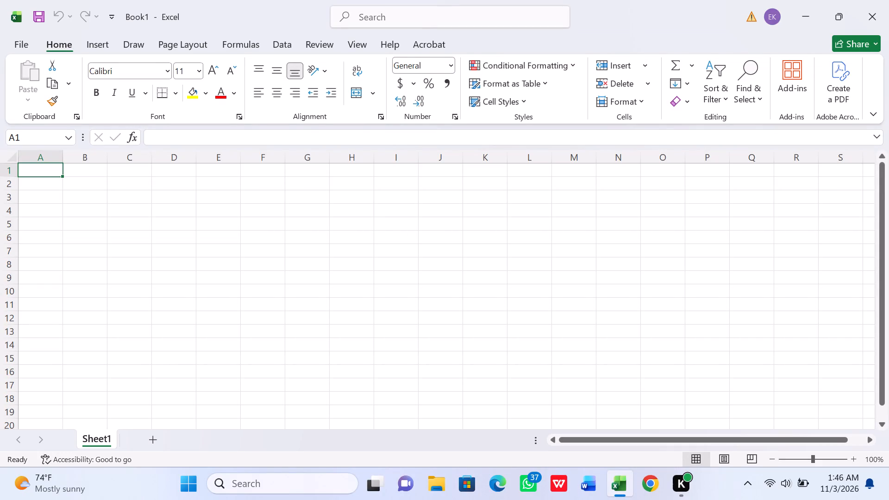
Enter the column headers "last name" in cell A3 and "first name" in cell B3.
left_click(87, 172)
left_click(52, 199)
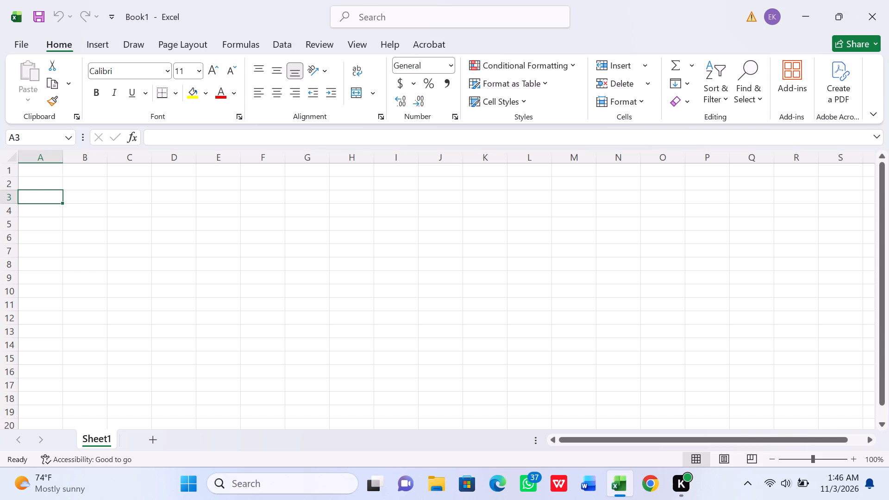
key("l")
type("st")
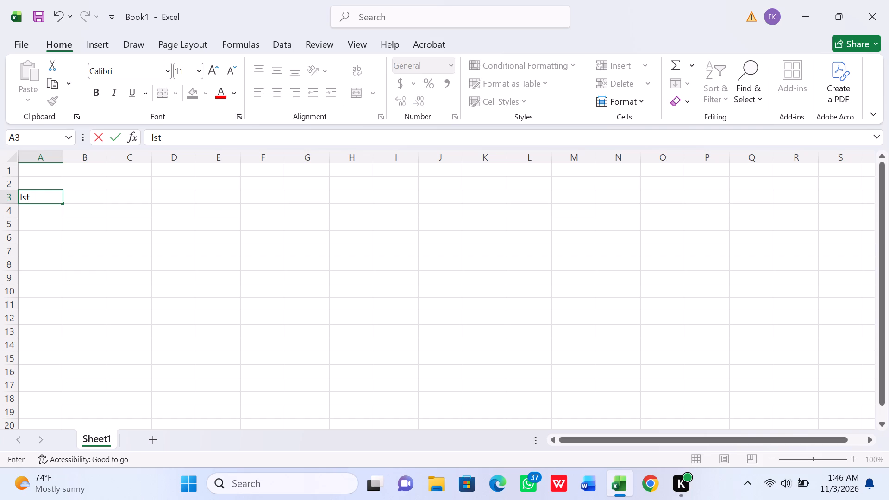
key("BackSpace")
key("BackSpace")
type("as")
key("t")
key("space")
type("name")
key("space")
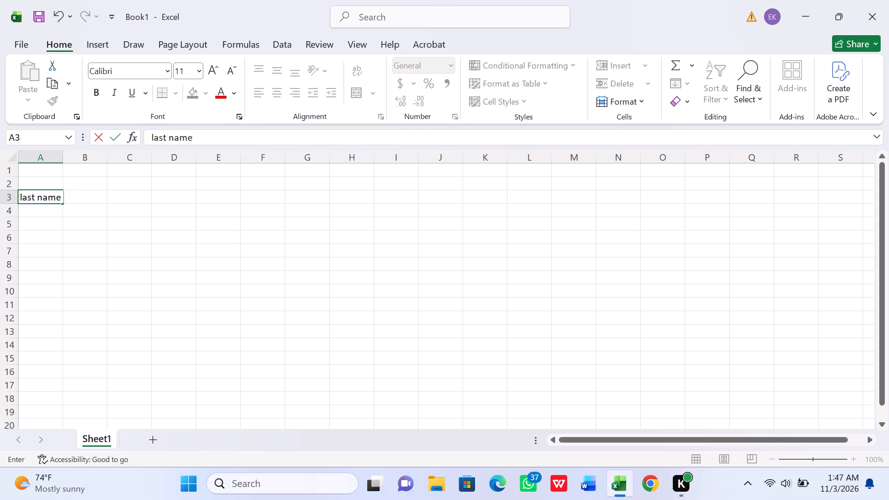
key("Tab")
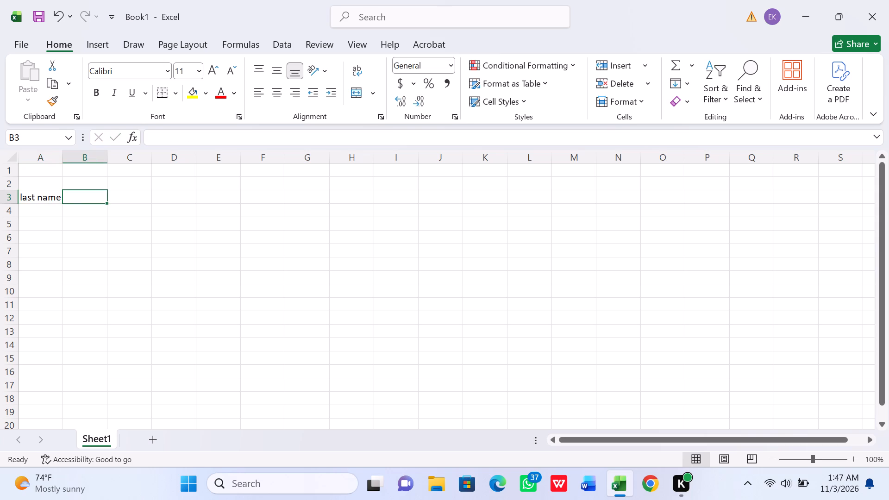
type("first")
key("space")
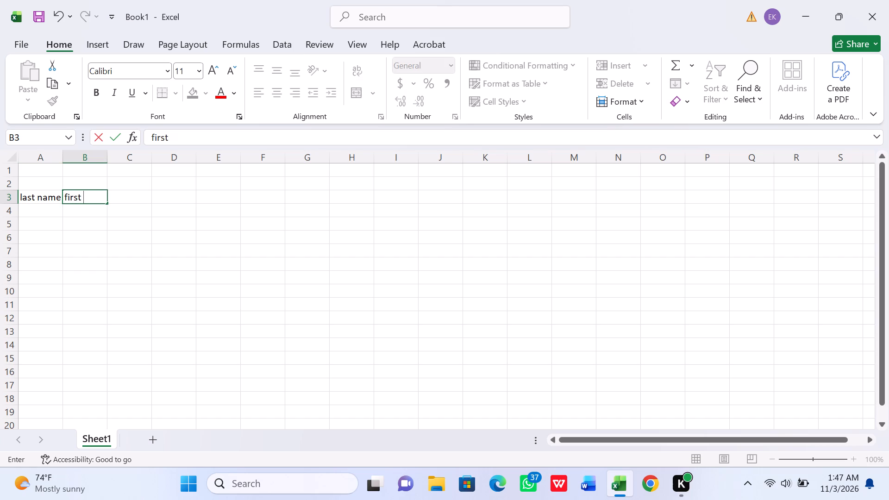
type("name")
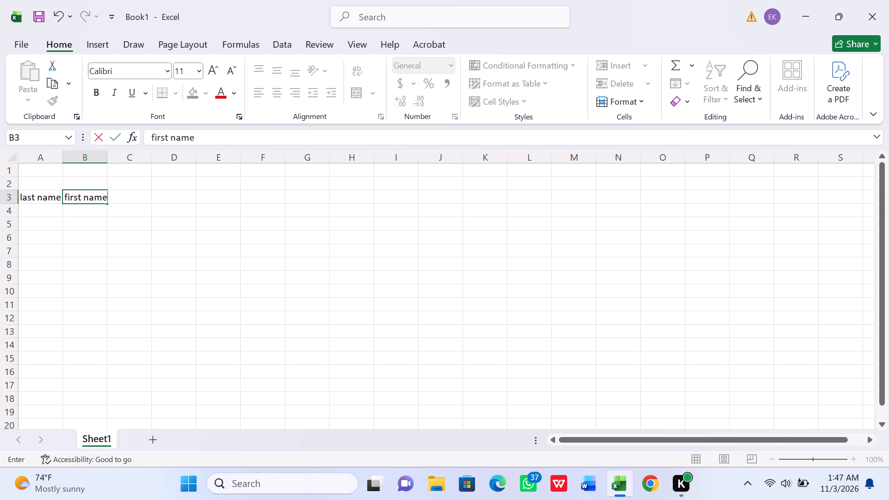
Add the column header "hourly wage" in cell C3.
left_click(52, 199)
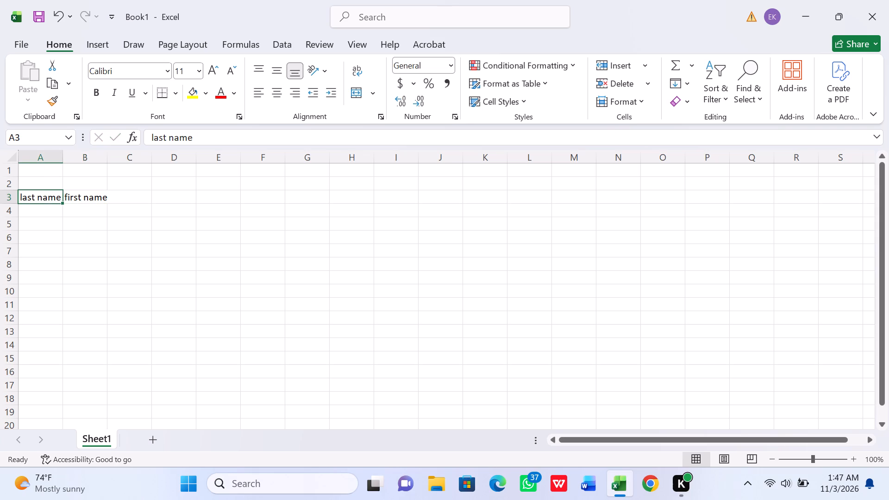
key("Tab")
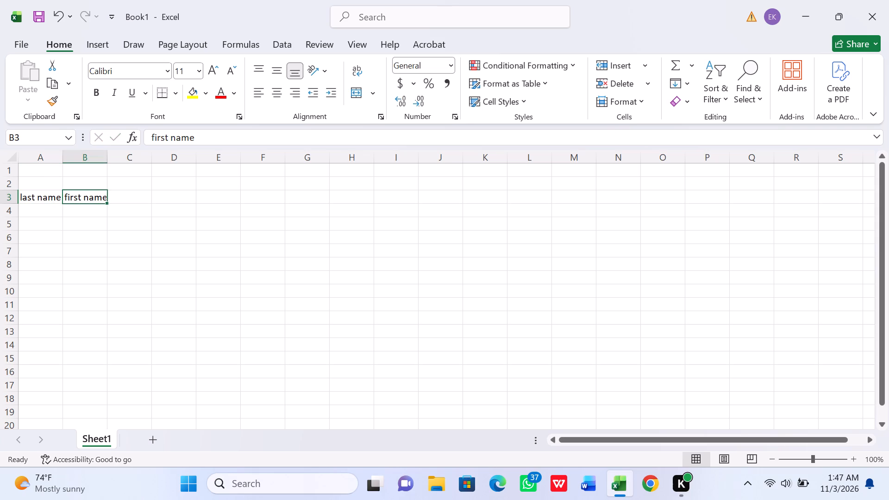
key("Tab")
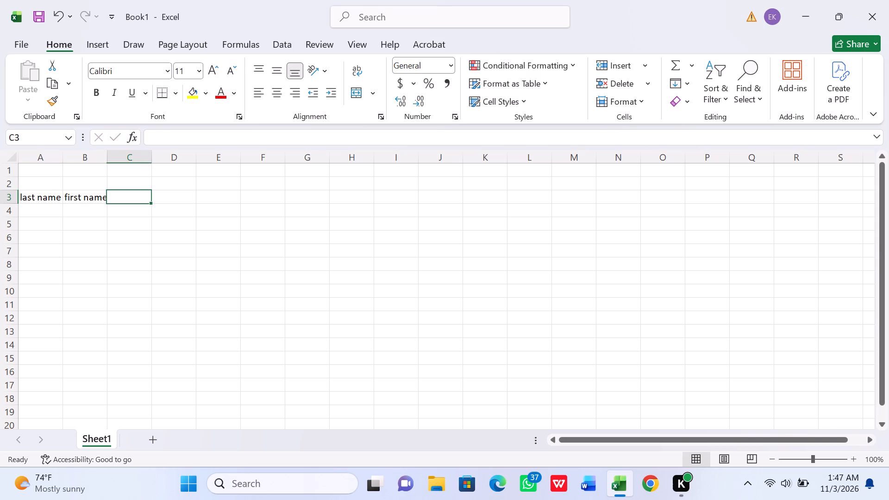
type("hourl")
key("y")
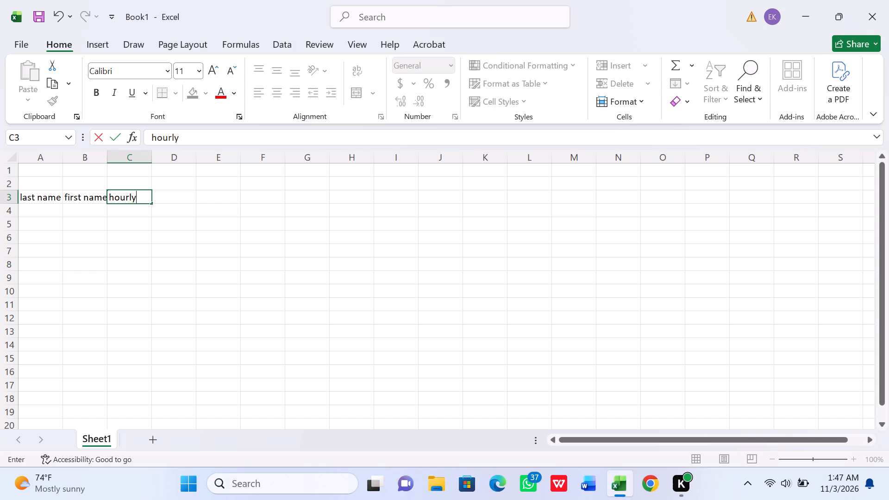
key("BackSpace")
key("BackSpace")
type("ly")
key("space")
type("wa")
type("ge")
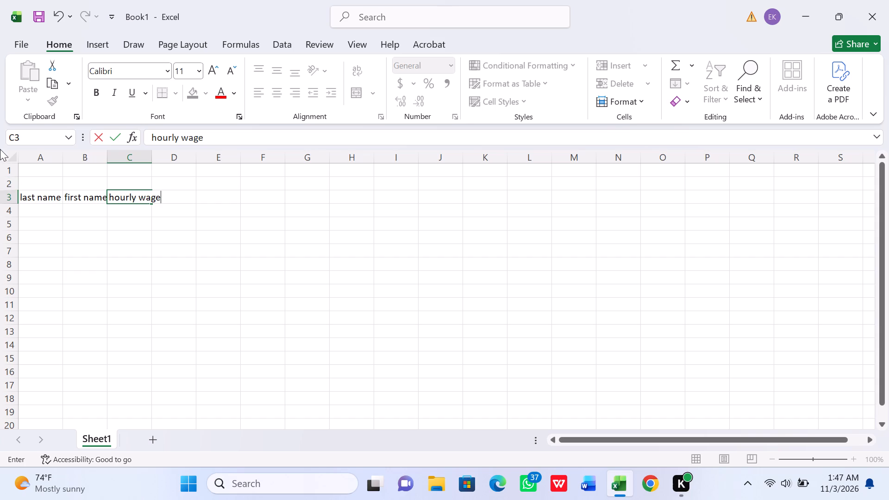
Enter the first employee's last name in A4 and first name in B4, all in lowercase.
left_click(32, 208)
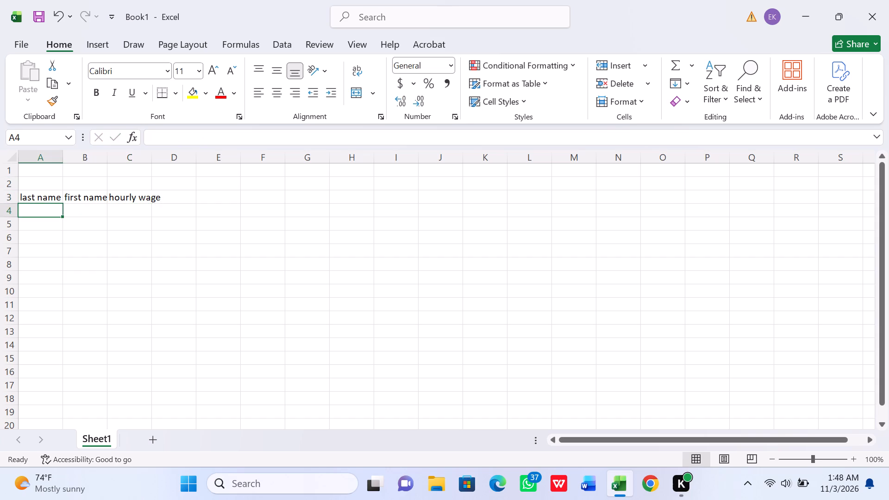
key("k")
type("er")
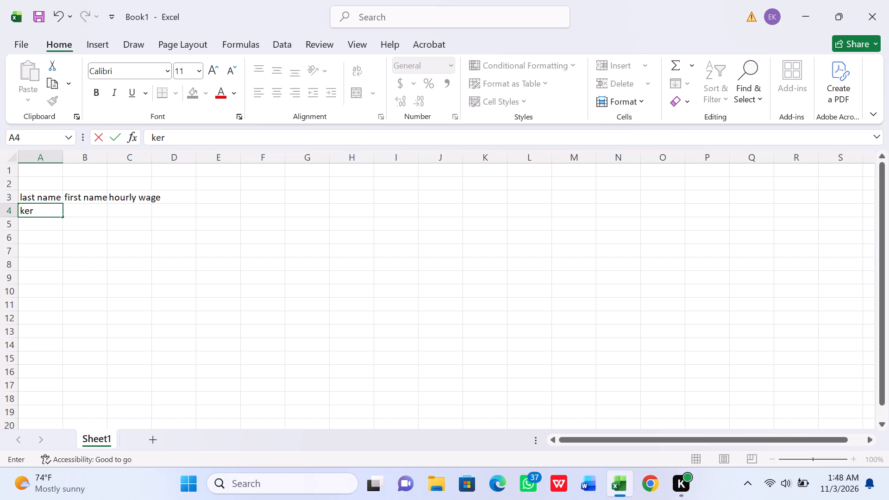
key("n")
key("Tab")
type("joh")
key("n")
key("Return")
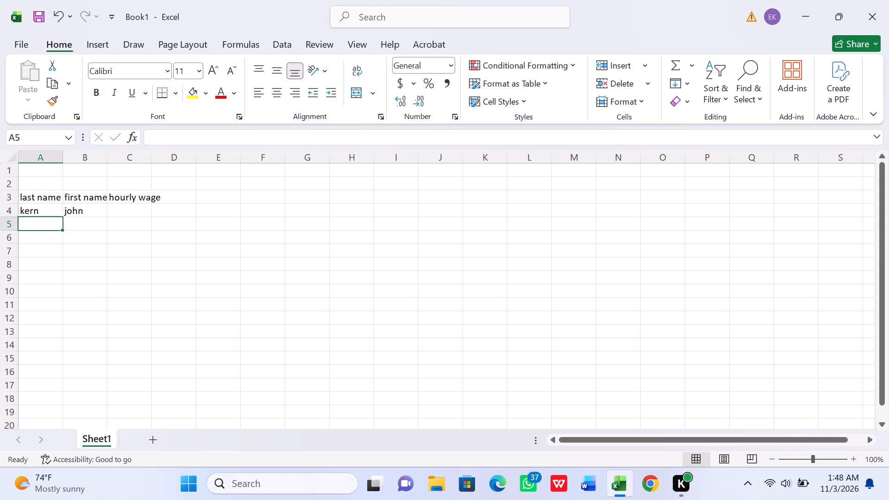
Enter the second employee's last name in A5 and first name in B5, all in lowercase.
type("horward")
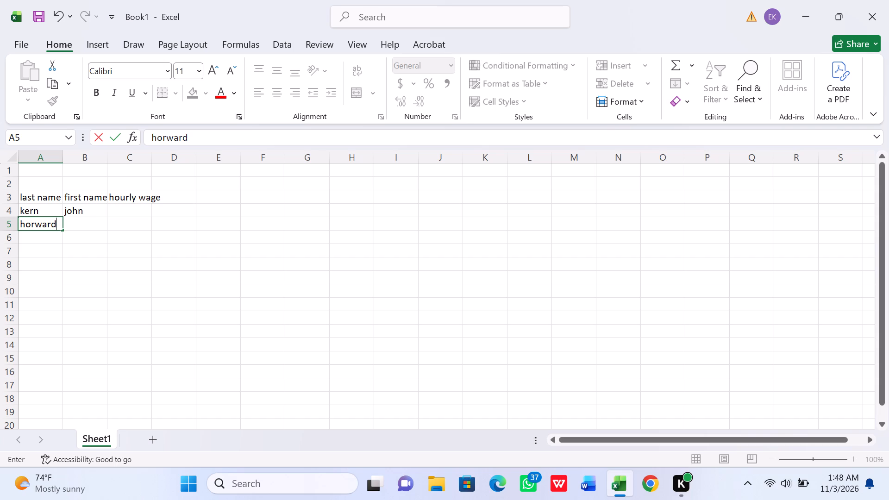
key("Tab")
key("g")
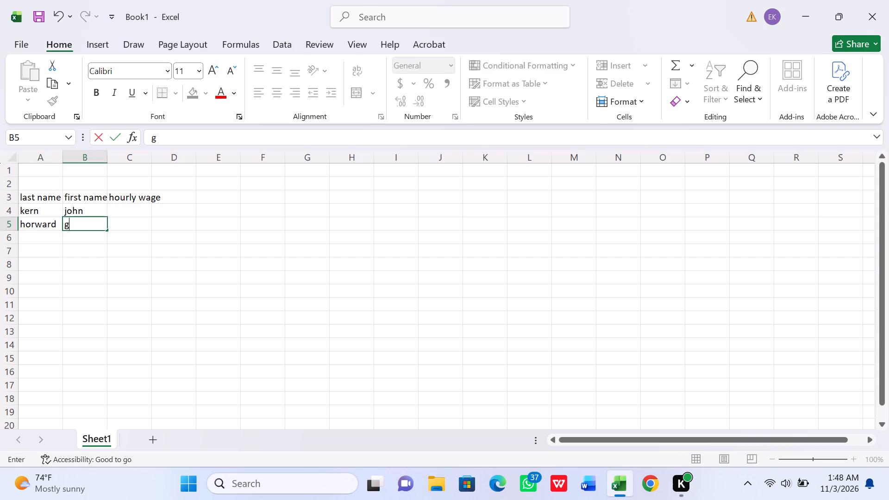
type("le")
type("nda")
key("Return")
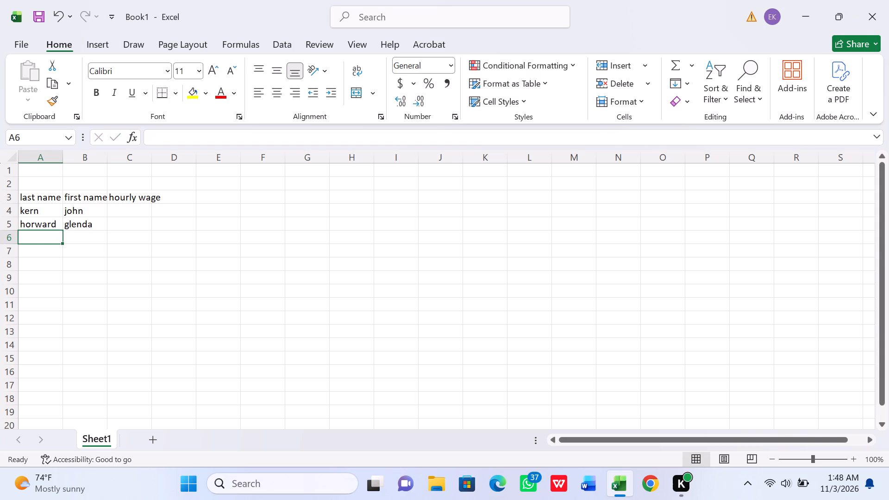
Enter the third employee's last name in A6 and the first name in capitals in B6.
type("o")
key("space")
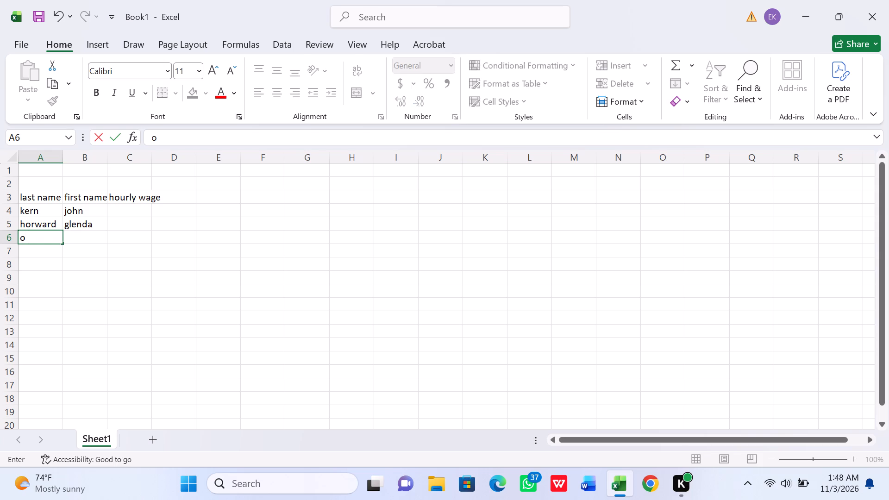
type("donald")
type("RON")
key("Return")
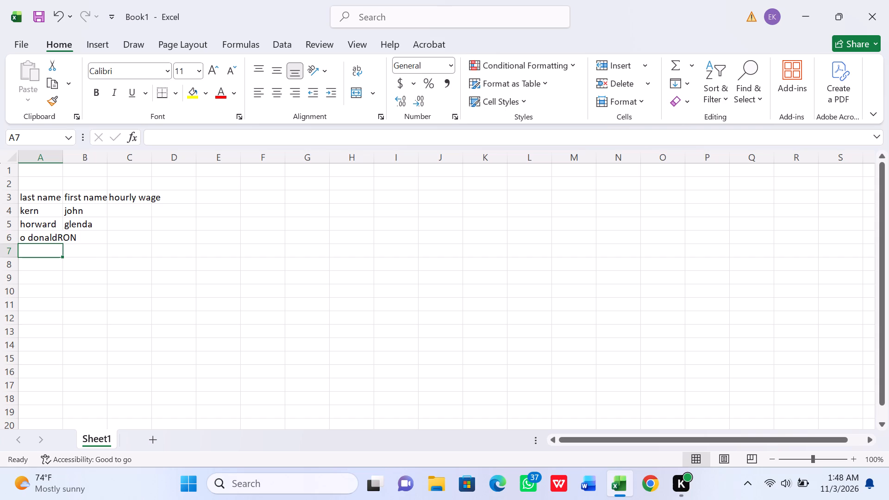
left_click(84, 237)
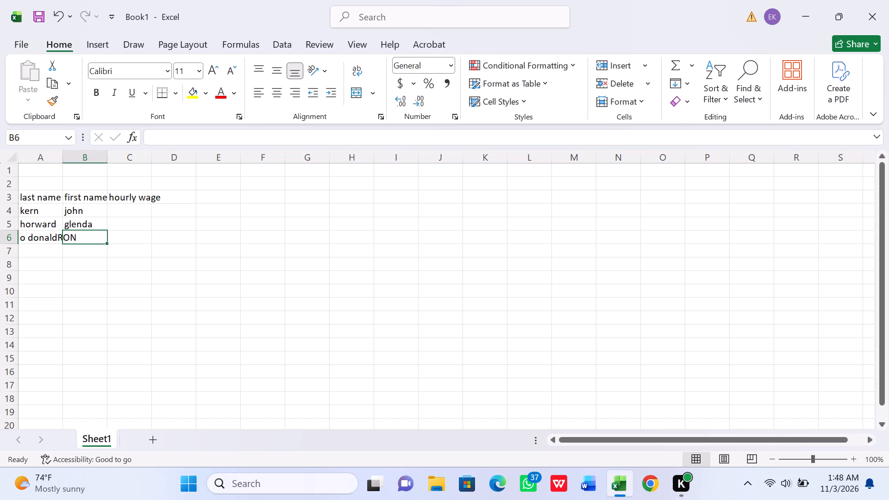
left_click(49, 238)
left_click(78, 236)
key("r")
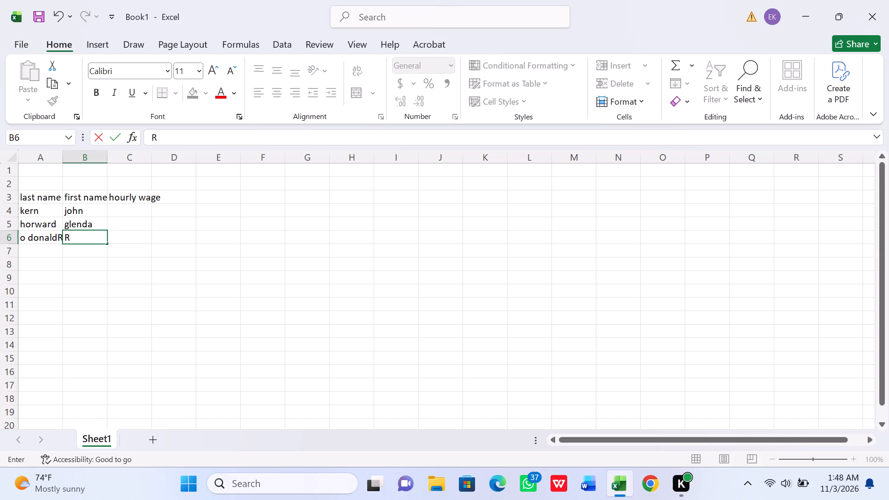
type("ON")
key("Return")
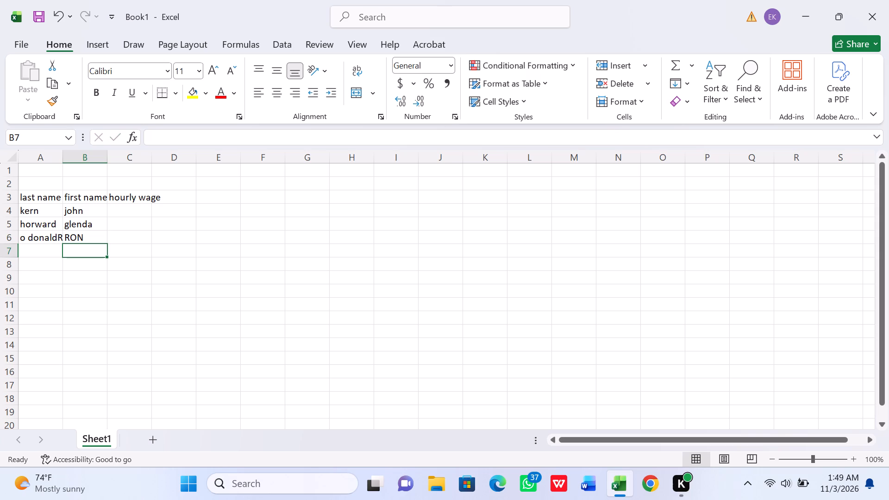
Enter the fourth employee's name in capitals in row 7, with the surname in B7 and the given name in A7.
type("HAR")
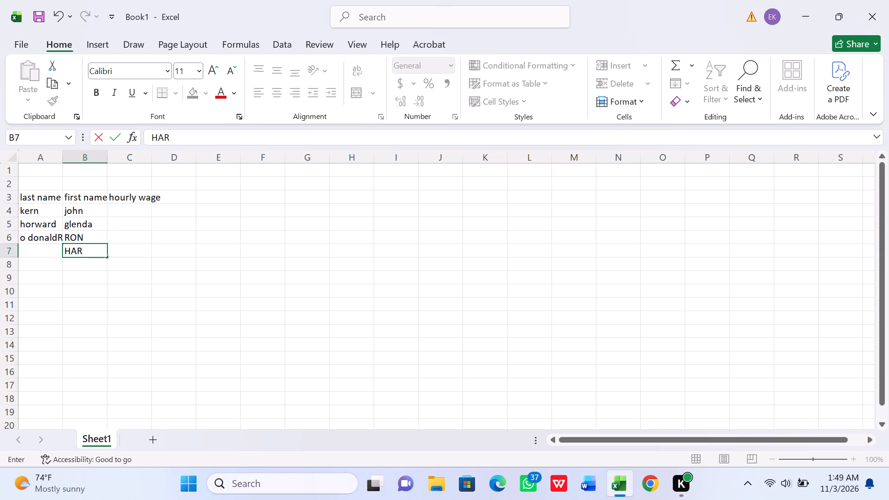
key("n")
type("ENDE")
key("z")
left_click(44, 247)
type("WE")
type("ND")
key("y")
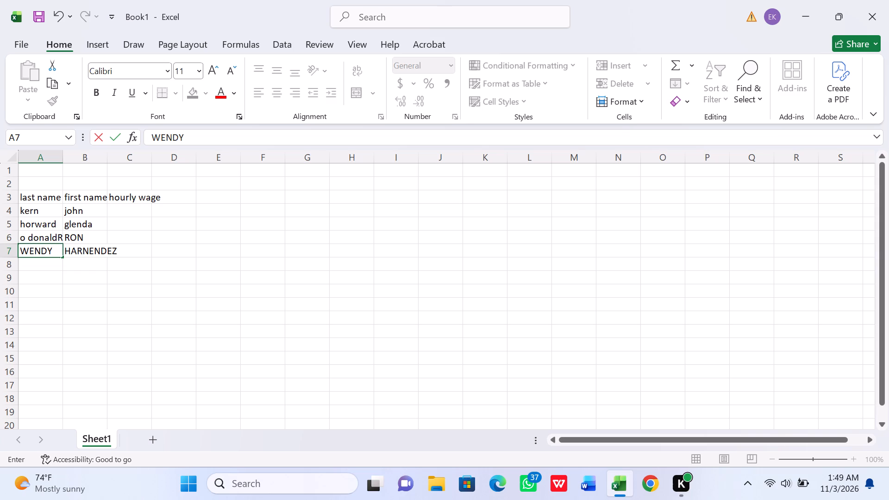
Enter the fifth employee's last name in A8 and first name in B8, all in lowercase.
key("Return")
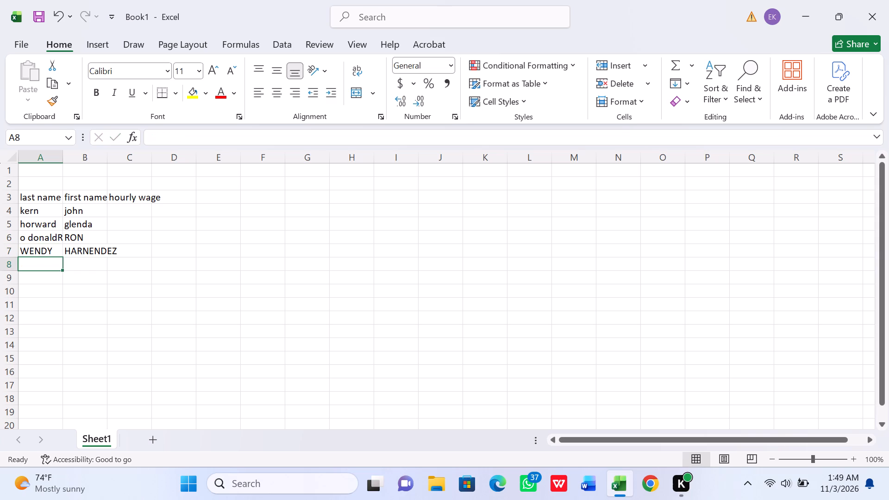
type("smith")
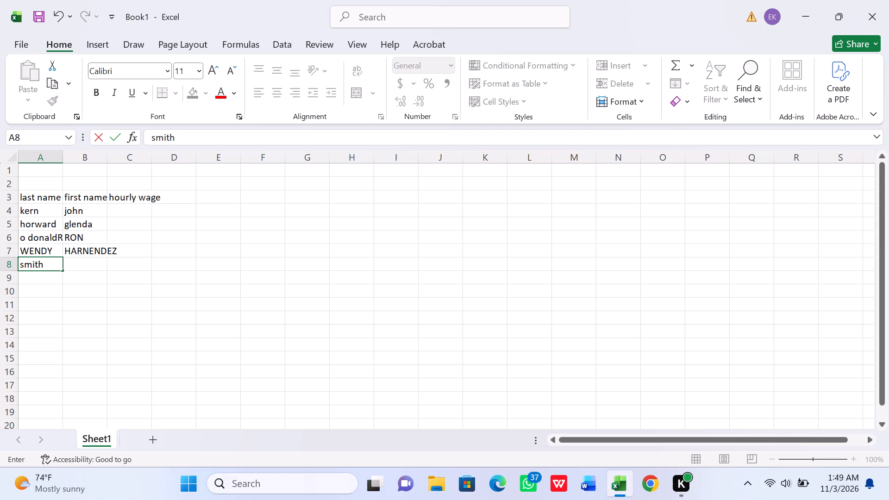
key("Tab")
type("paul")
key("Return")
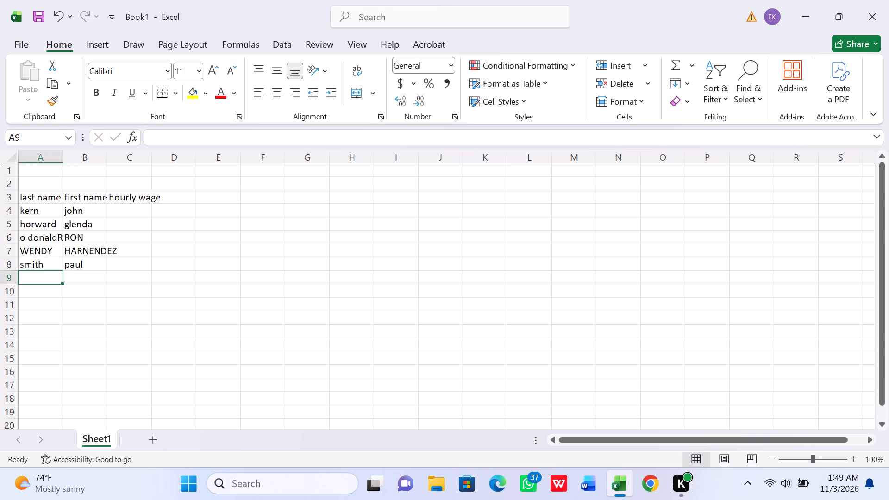
Enter the sixth employee's last name in A9 and first name in B9, all in lowercase.
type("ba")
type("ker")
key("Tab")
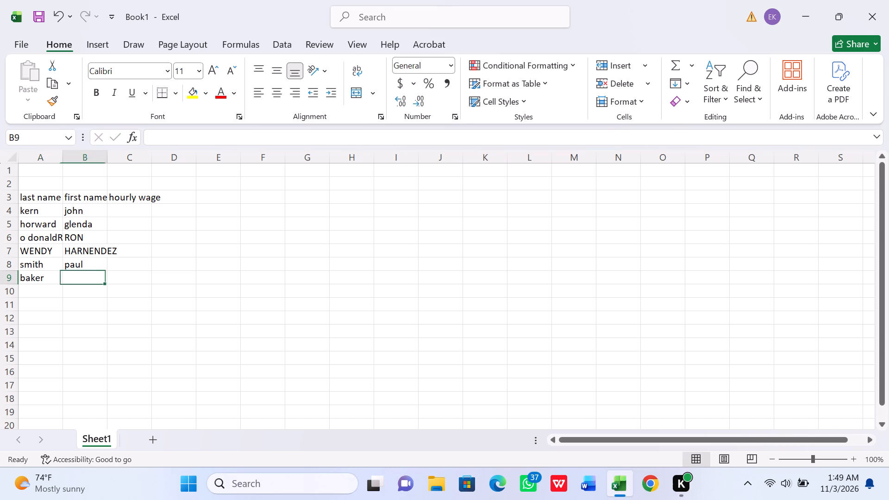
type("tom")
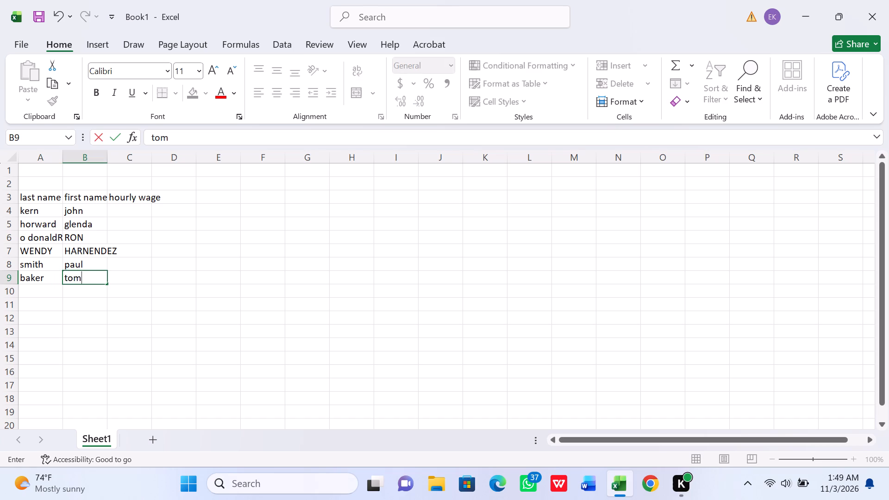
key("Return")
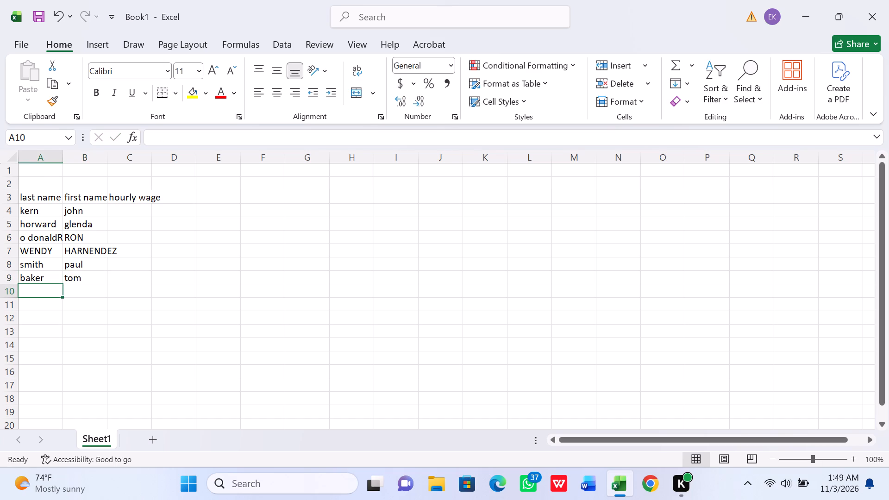
Enter the seventh employee's last name in A10 and first name in B10, all in lowercase.
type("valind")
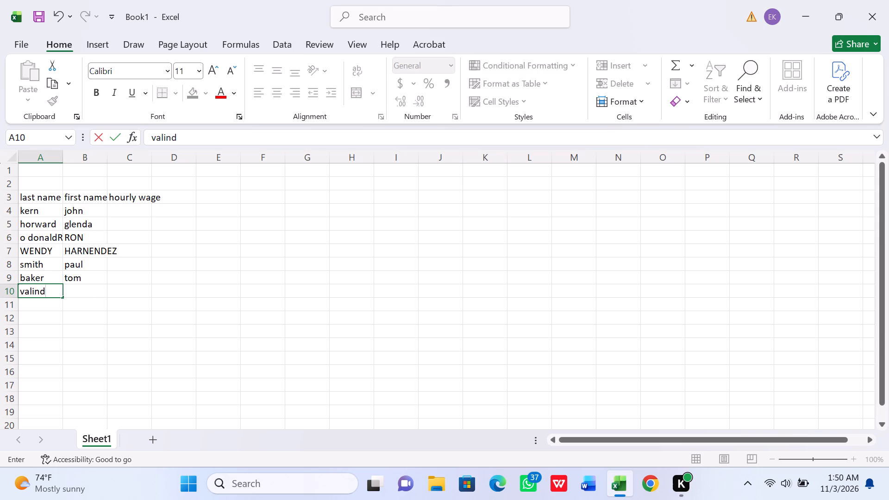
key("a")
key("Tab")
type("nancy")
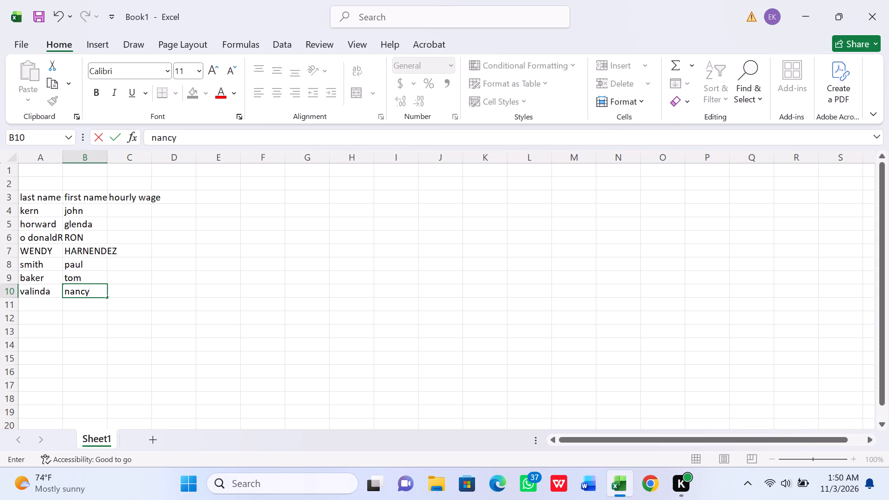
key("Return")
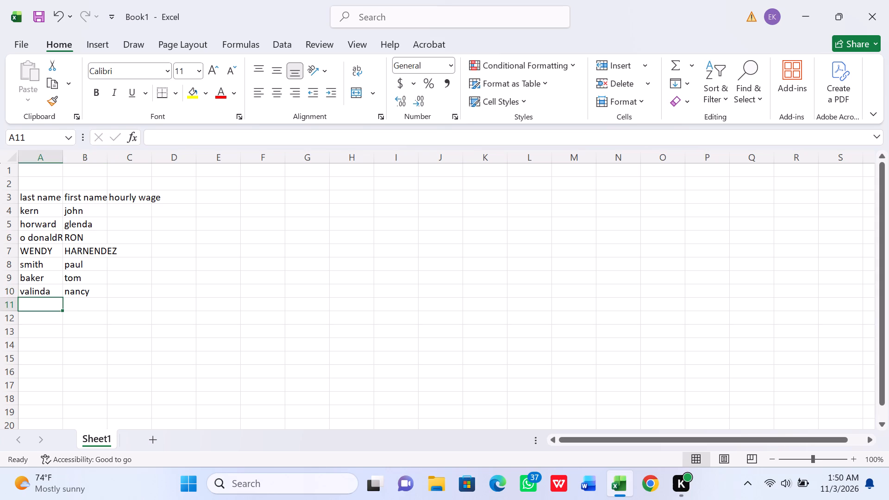
Enter the eighth employee's last name in A11 and first name in B11, all in lowercase.
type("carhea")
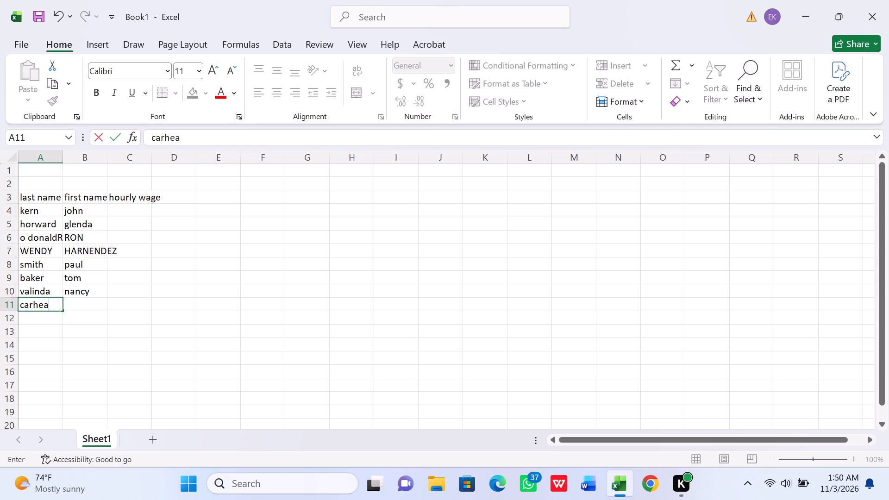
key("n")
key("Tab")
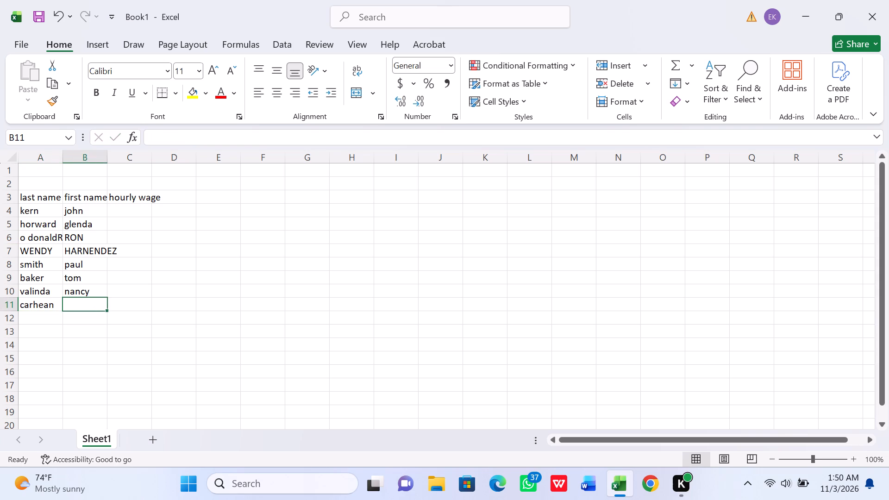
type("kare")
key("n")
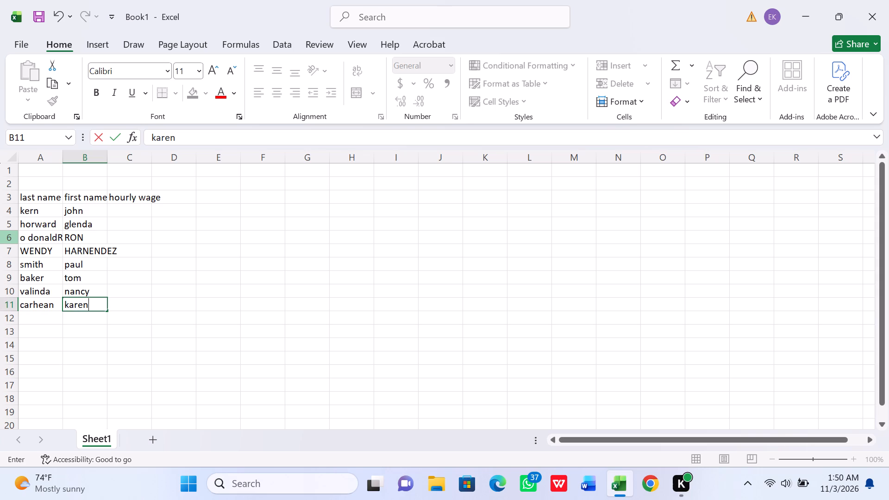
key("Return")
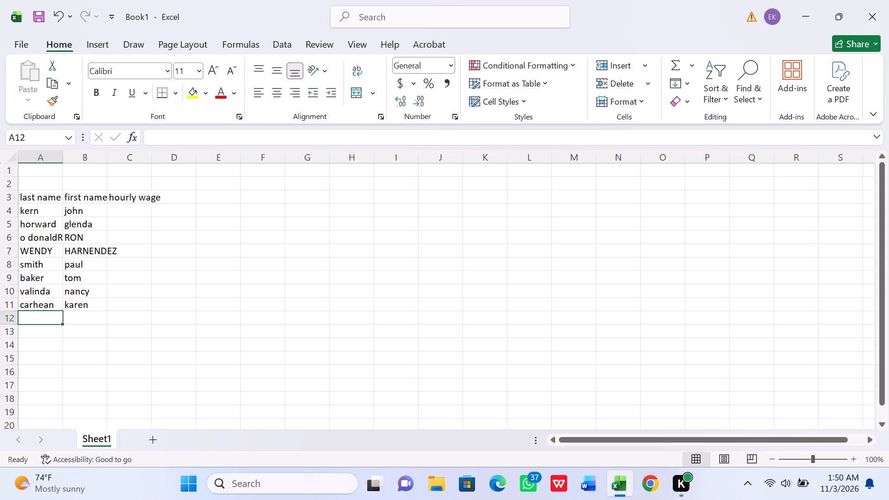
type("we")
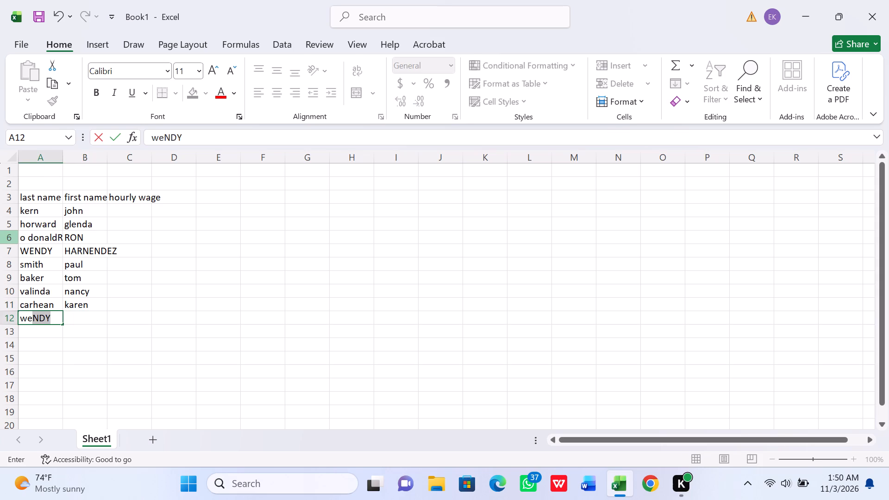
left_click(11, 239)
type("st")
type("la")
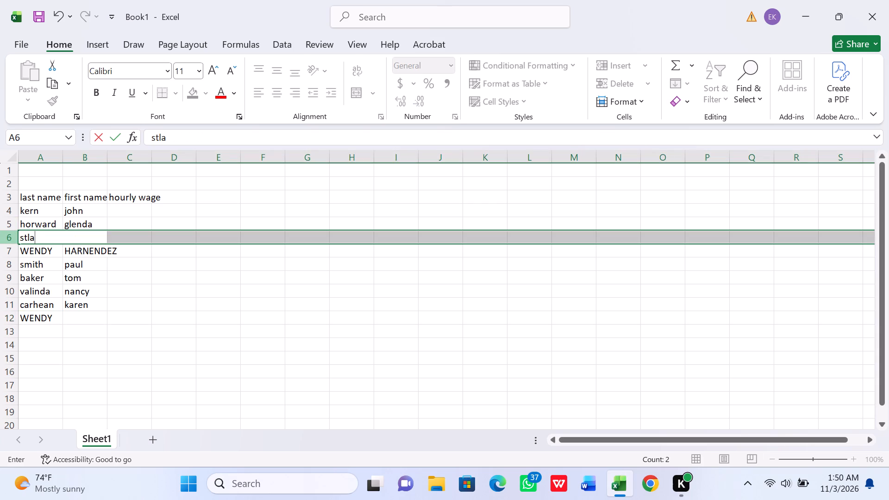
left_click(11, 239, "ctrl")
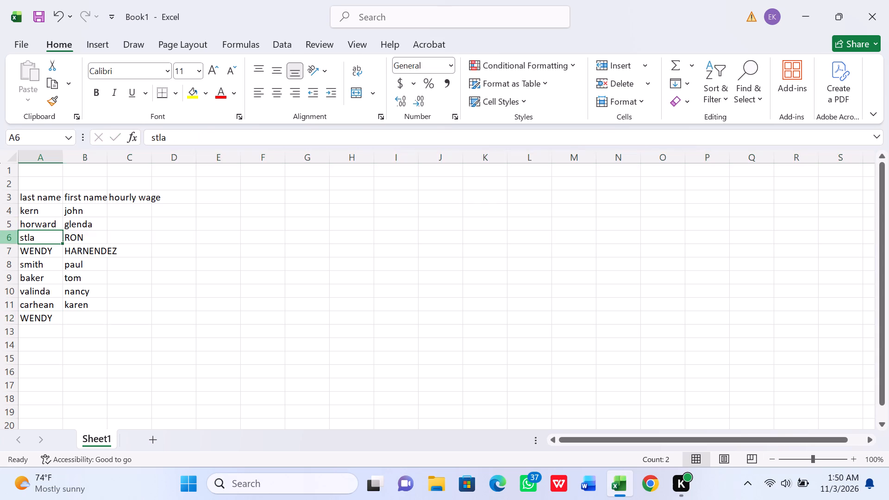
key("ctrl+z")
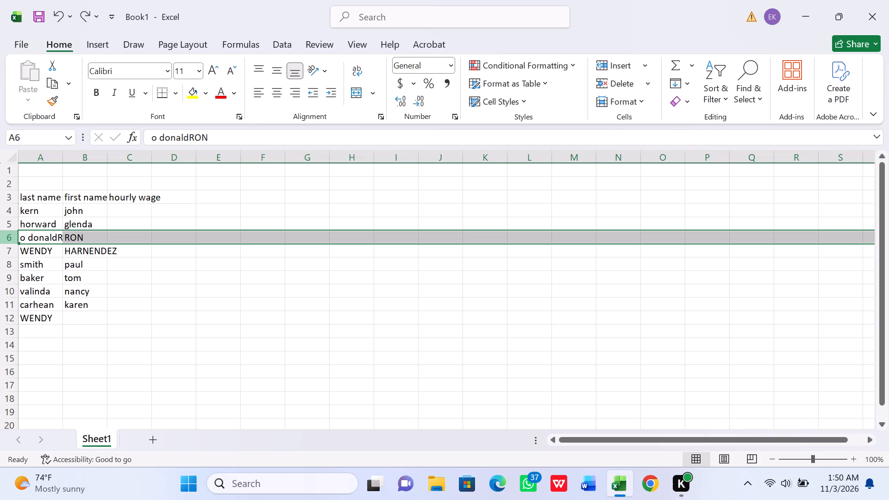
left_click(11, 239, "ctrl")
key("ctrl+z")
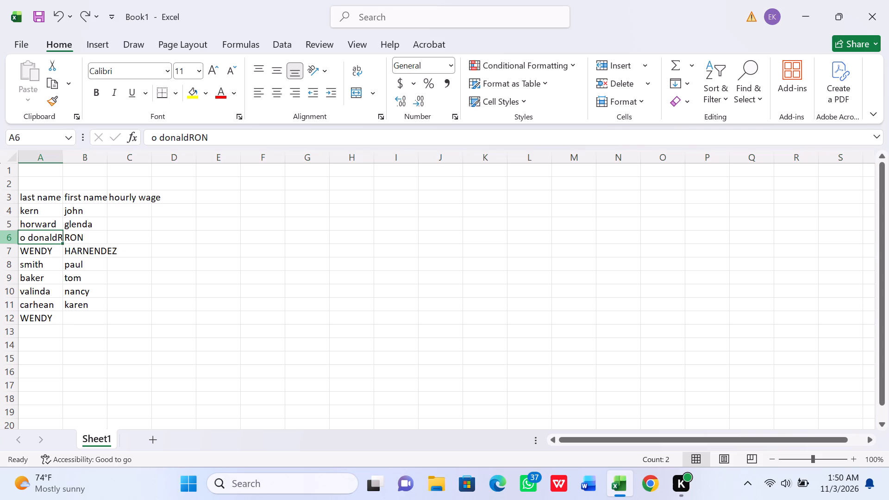
Enter the ninth employee's last name in A12 and first name in B12, all in lowercase.
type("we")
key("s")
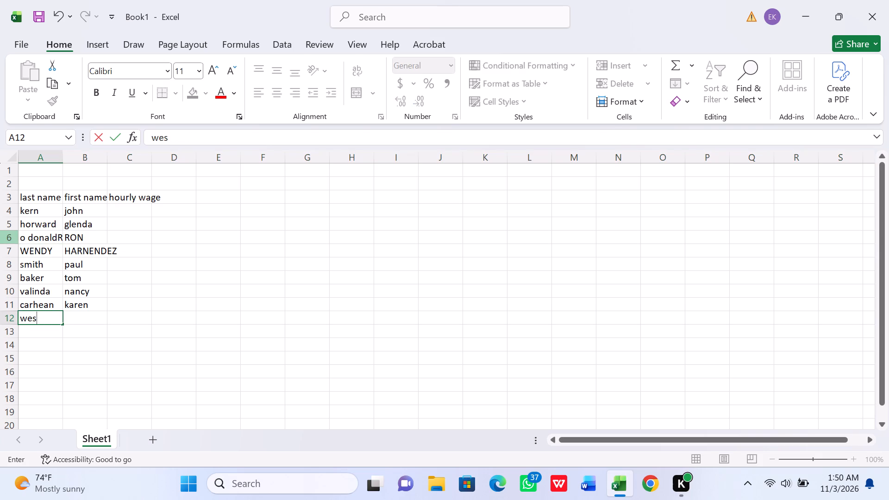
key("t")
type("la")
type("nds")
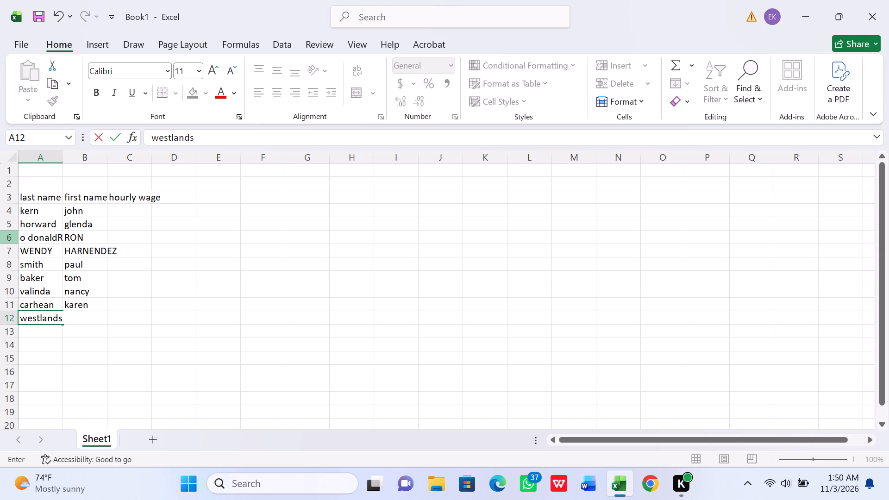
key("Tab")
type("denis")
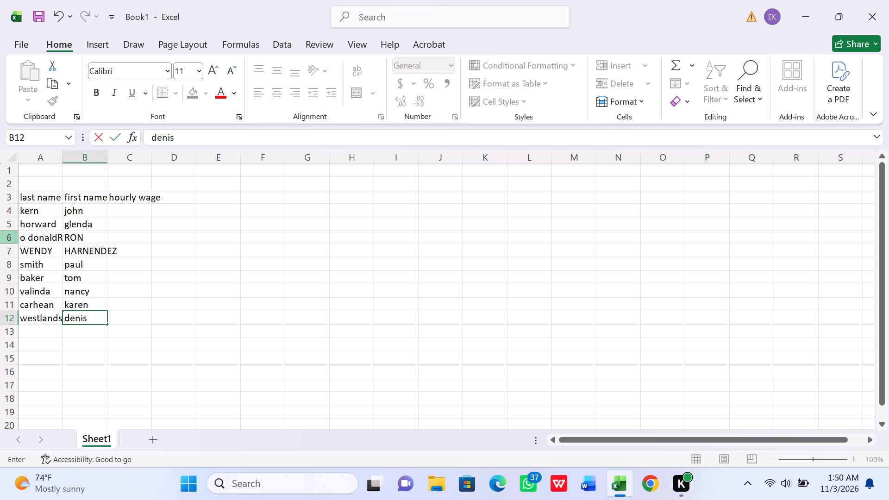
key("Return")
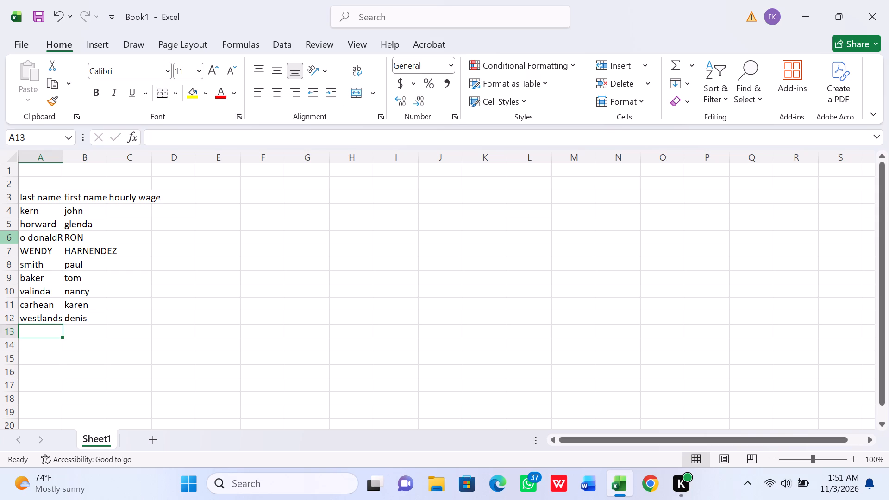
Enter the tenth employee's last name in A13 and first name in B13, all in lowercase.
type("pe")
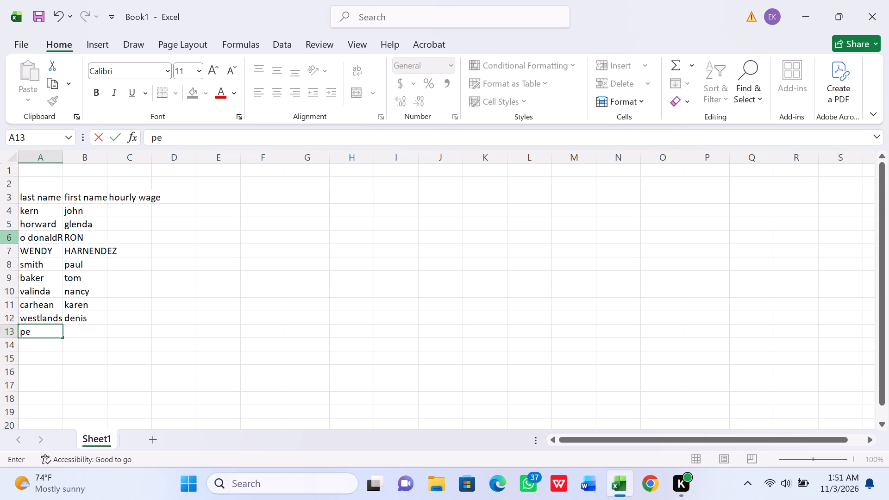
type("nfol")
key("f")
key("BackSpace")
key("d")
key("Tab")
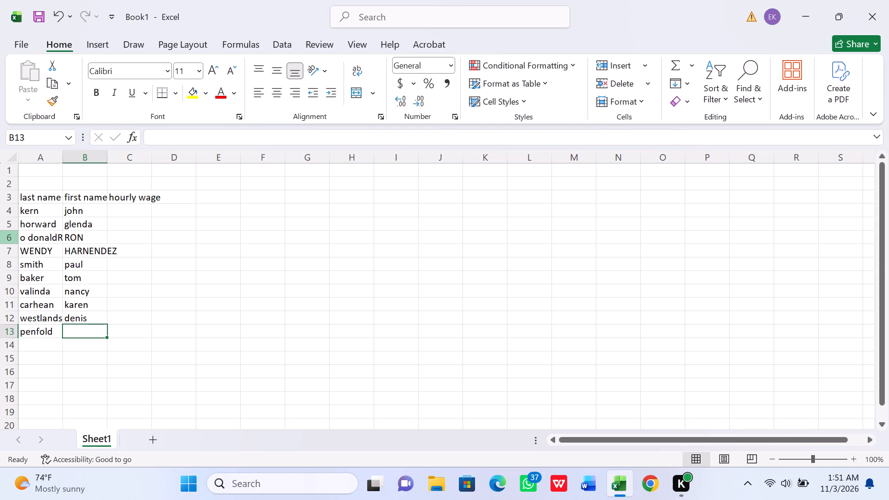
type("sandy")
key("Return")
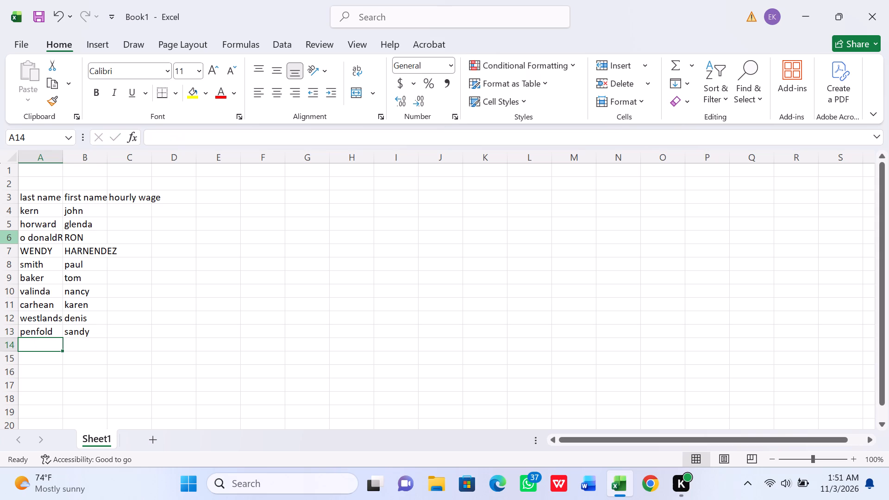
Enter the eleventh employee's last name in A14 and first name in B14, all in lowercase.
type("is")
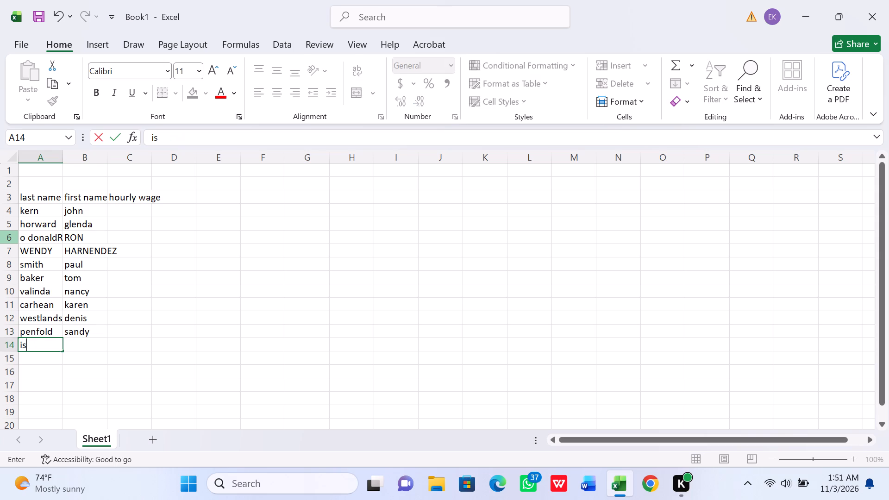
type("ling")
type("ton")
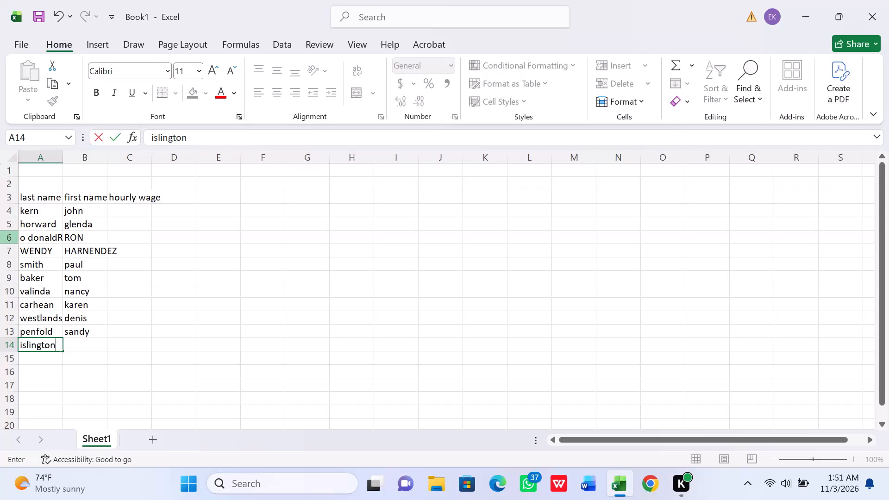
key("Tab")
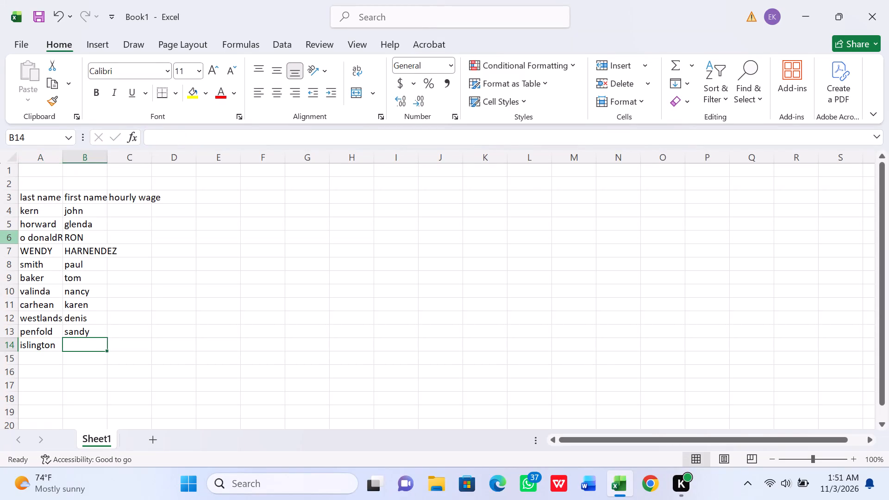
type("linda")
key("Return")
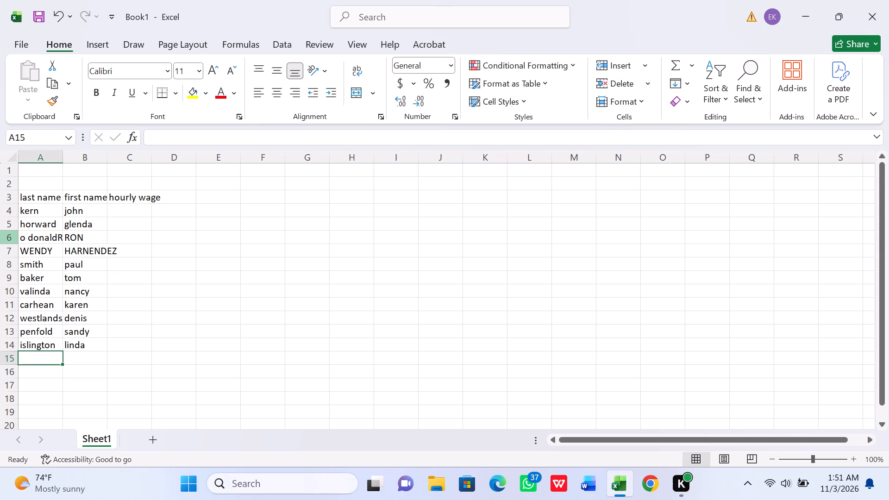
Enter the twelfth employee's last name in A15 and first name in B15, all in lowercase.
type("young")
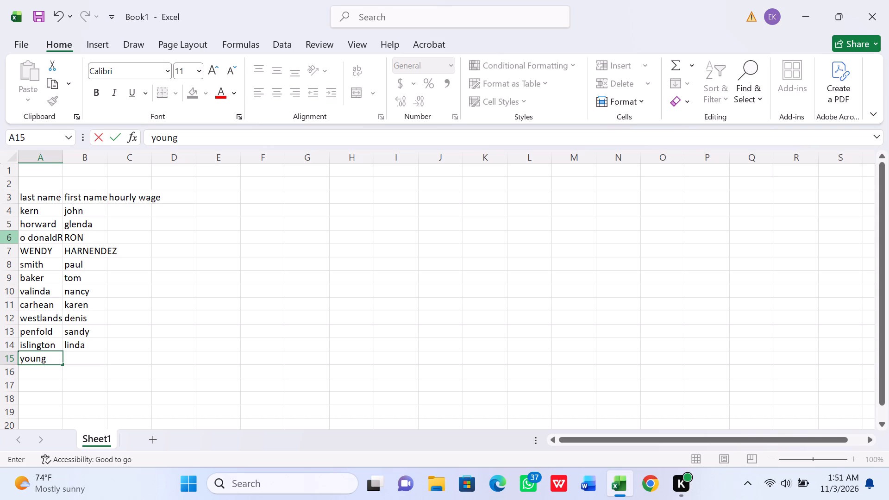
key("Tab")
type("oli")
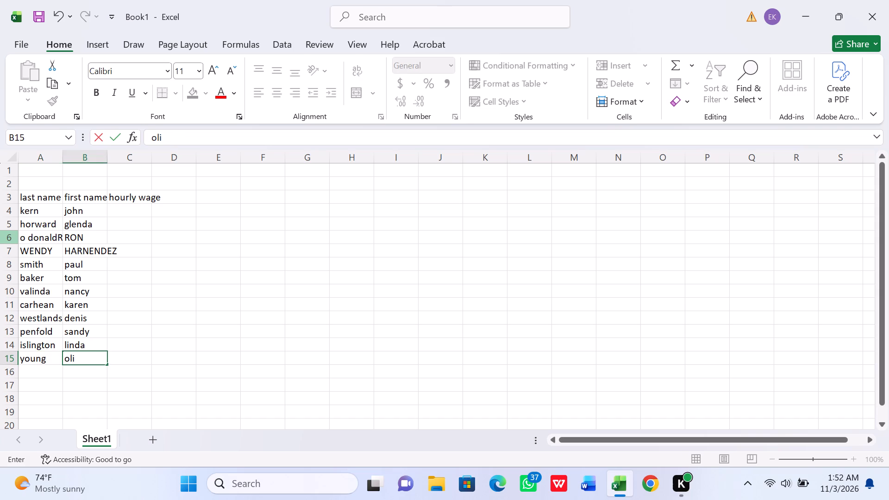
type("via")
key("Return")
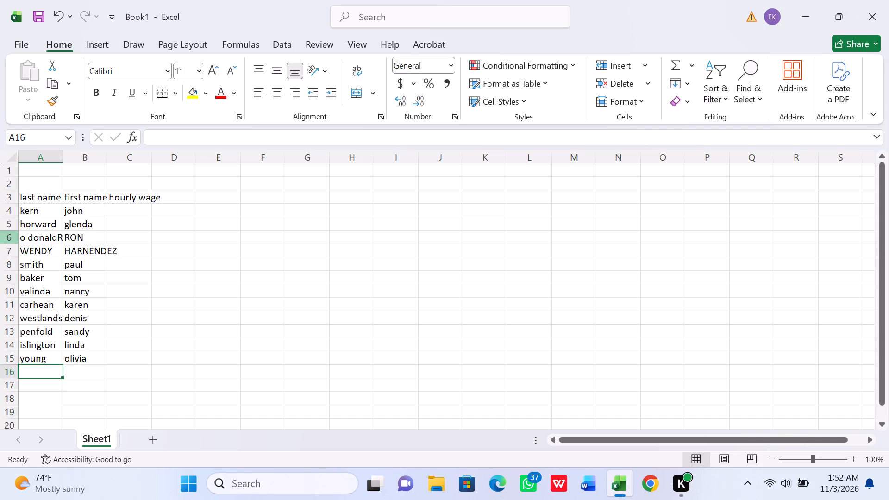
Enter the thirteenth employee's last name in A16 and first name in B16, all in lowercase.
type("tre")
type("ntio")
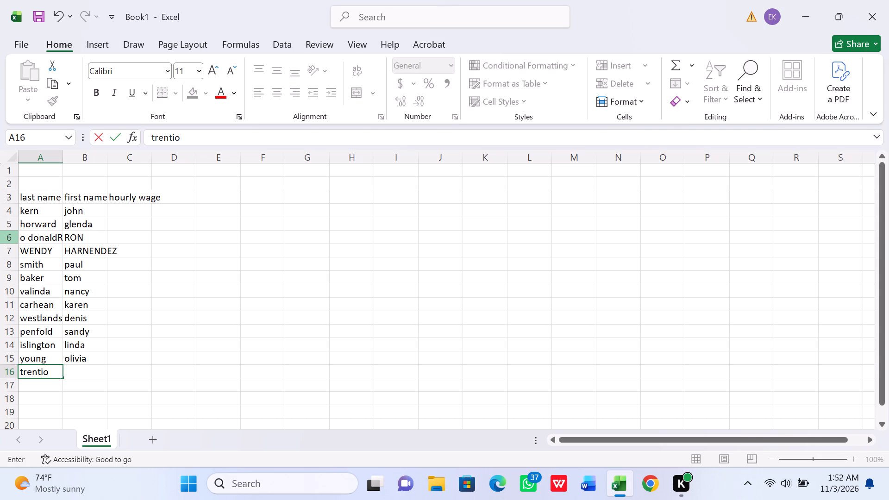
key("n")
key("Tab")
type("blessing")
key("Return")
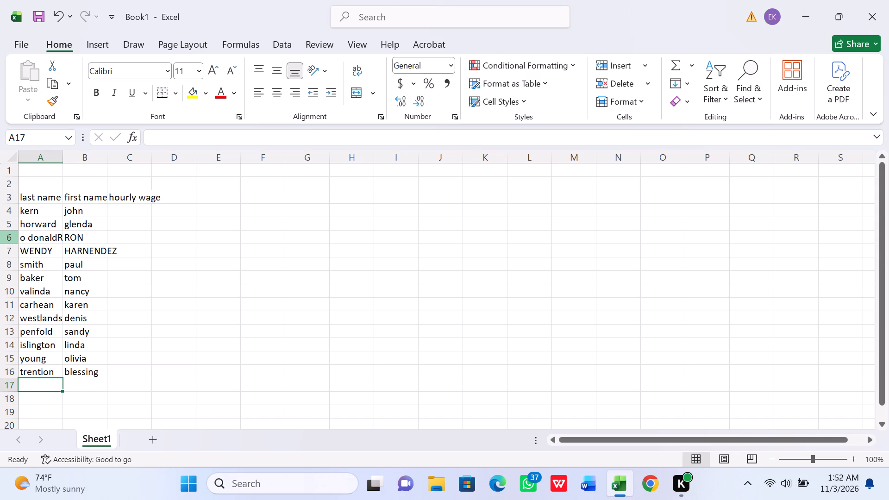
Enter the fourteenth employee's last name in A17 and first name in B17, all in lowercase.
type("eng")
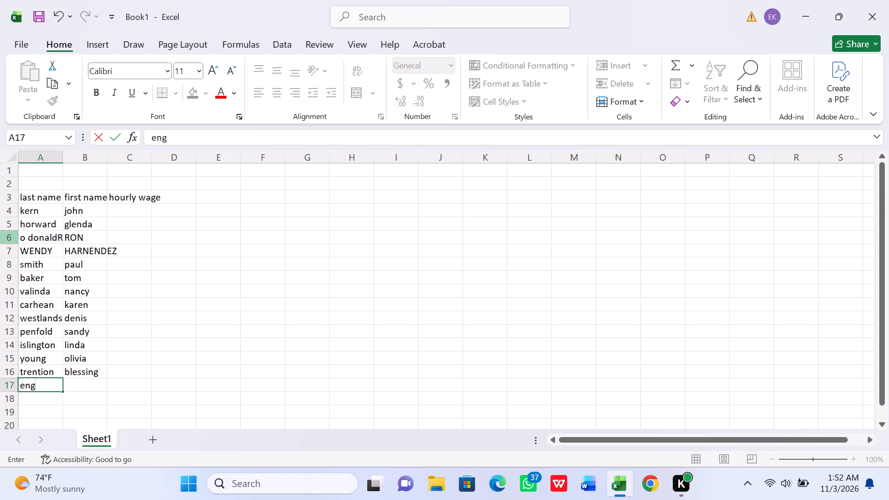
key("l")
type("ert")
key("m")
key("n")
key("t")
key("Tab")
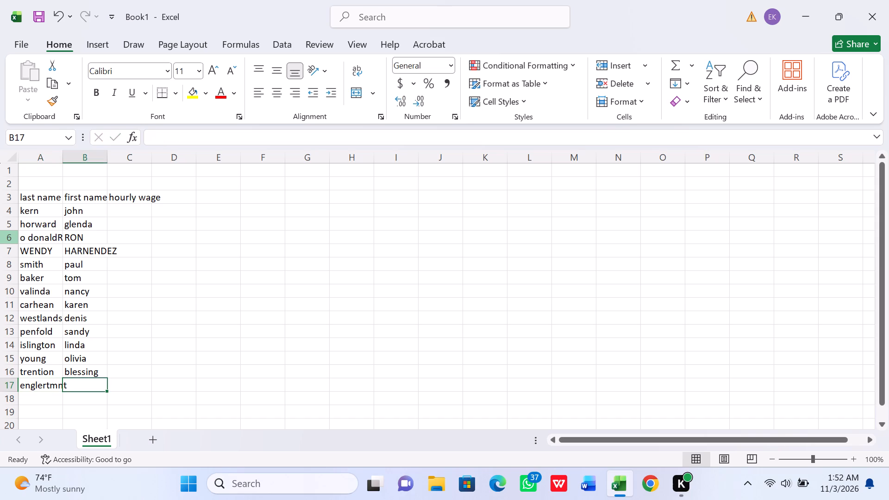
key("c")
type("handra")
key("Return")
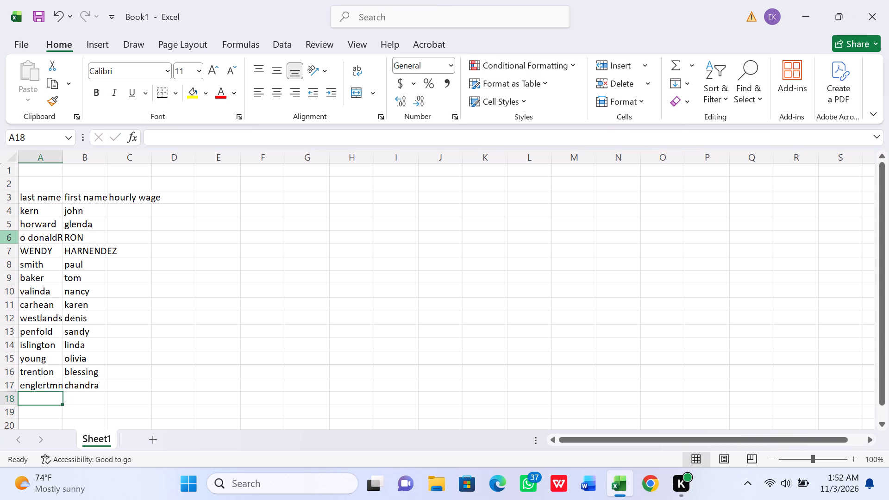
Enter the fifteenth employee's last name in A18 and first name in B18, all in lowercase.
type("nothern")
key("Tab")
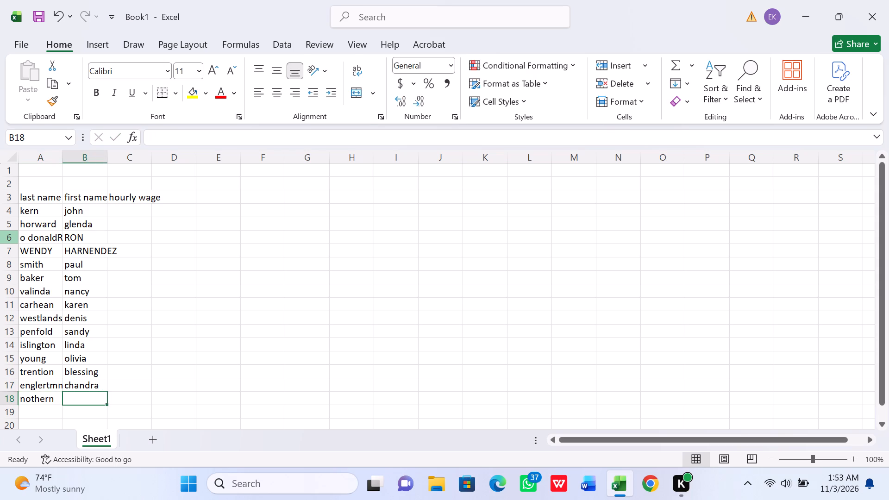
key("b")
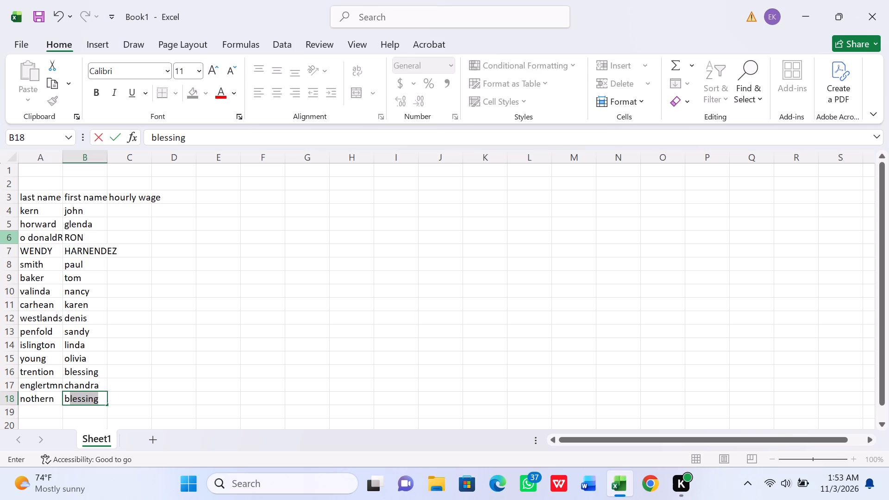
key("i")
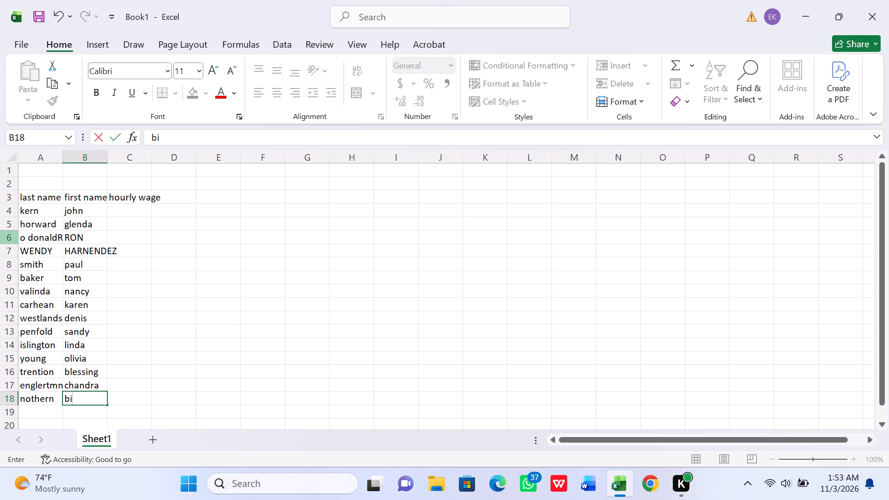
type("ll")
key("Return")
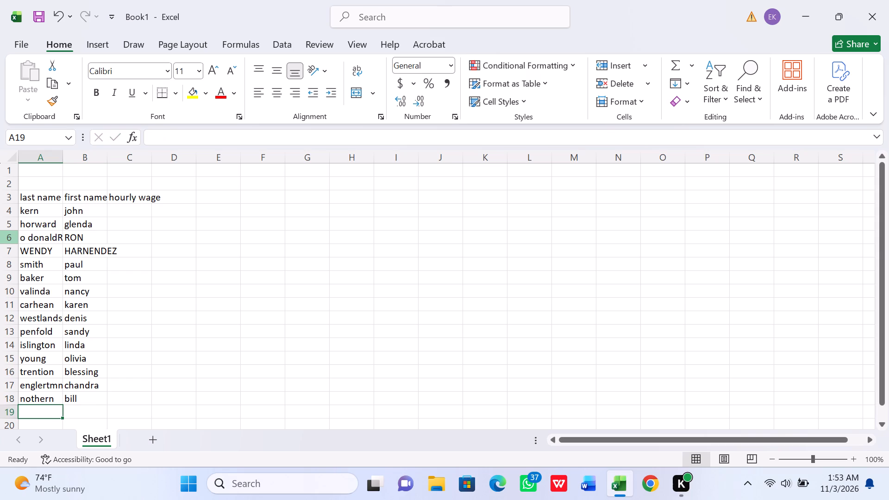
Enter the sixteenth employee's last name in A19 and first name in B19, all in lowercase.
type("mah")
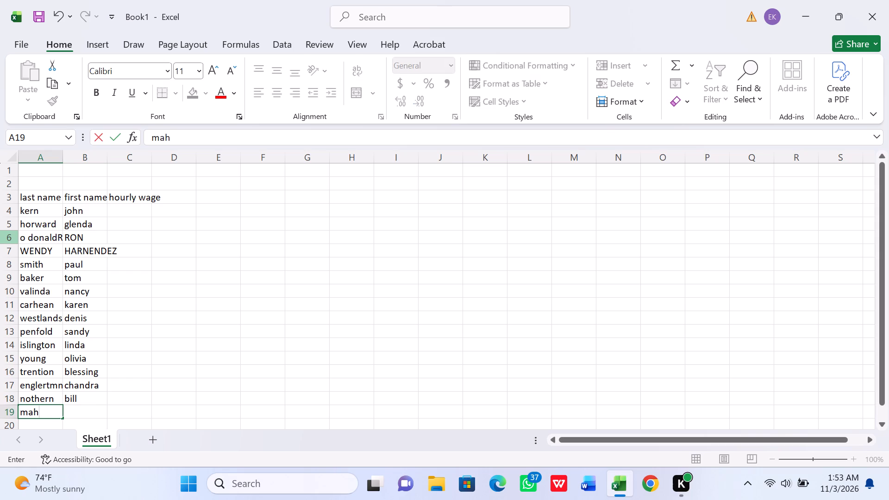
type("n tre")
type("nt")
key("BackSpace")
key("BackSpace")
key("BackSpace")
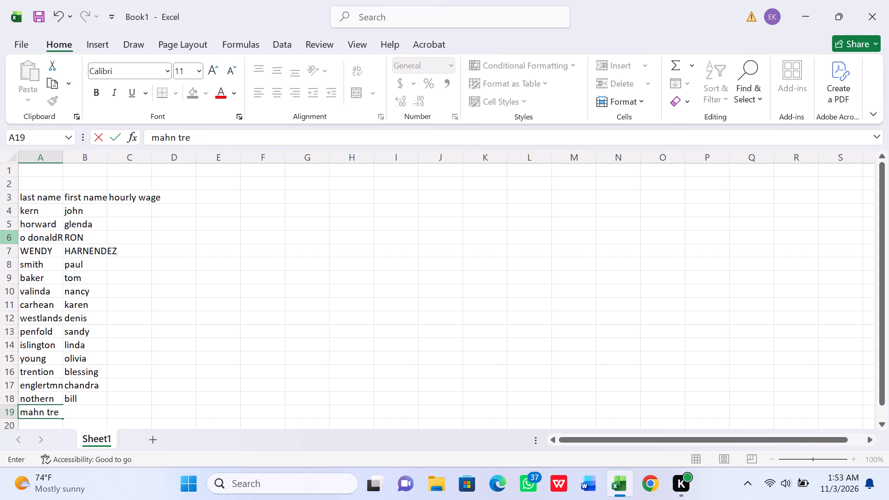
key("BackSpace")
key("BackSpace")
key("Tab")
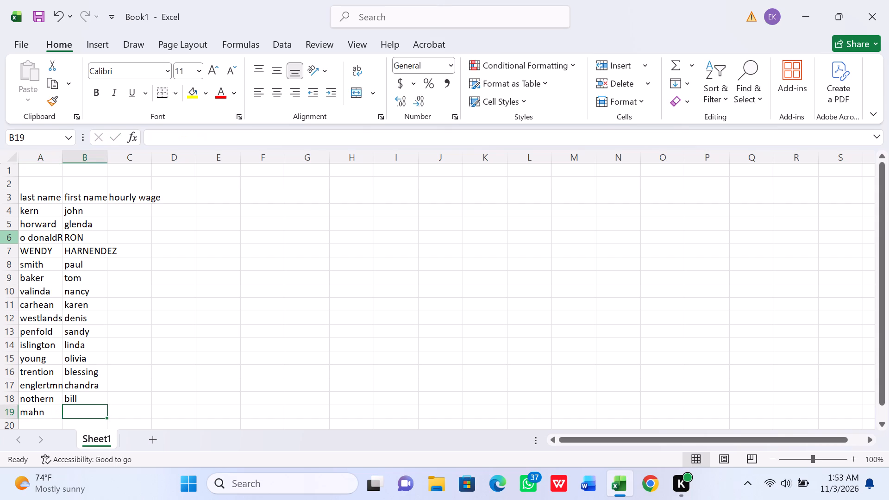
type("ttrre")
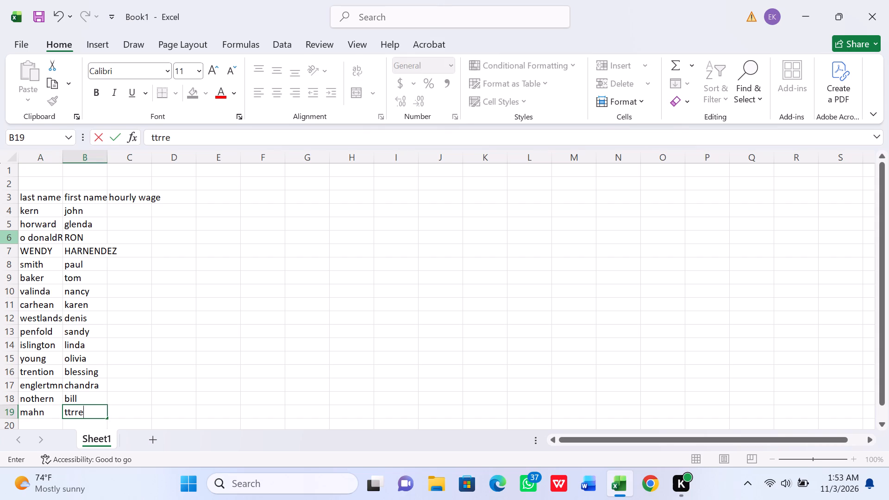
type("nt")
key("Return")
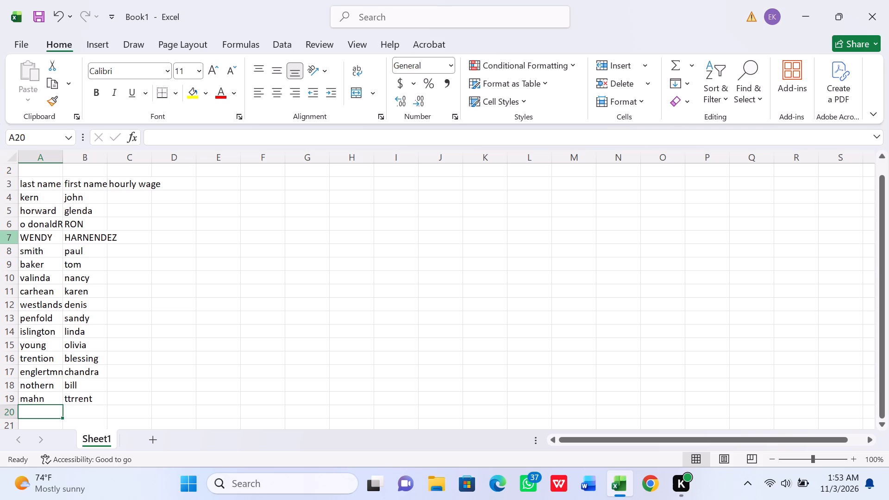
Enter the seventeenth employee's last name in A20 and first name in B20, all in lowercase.
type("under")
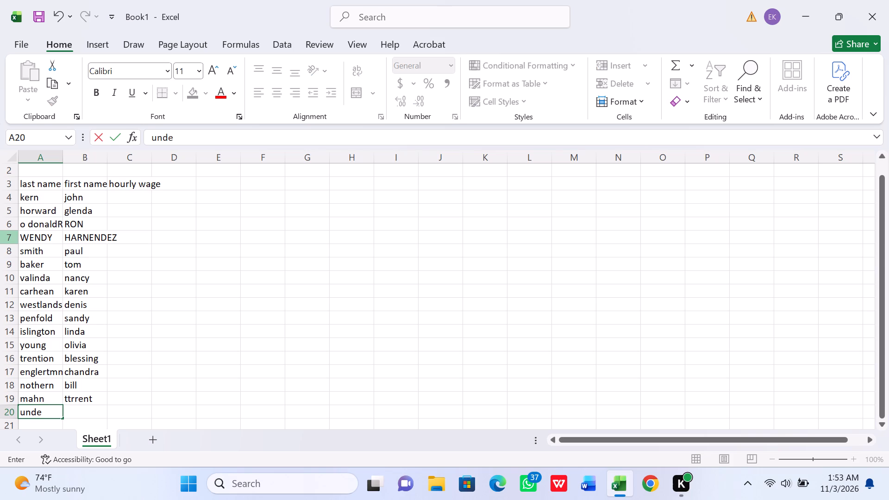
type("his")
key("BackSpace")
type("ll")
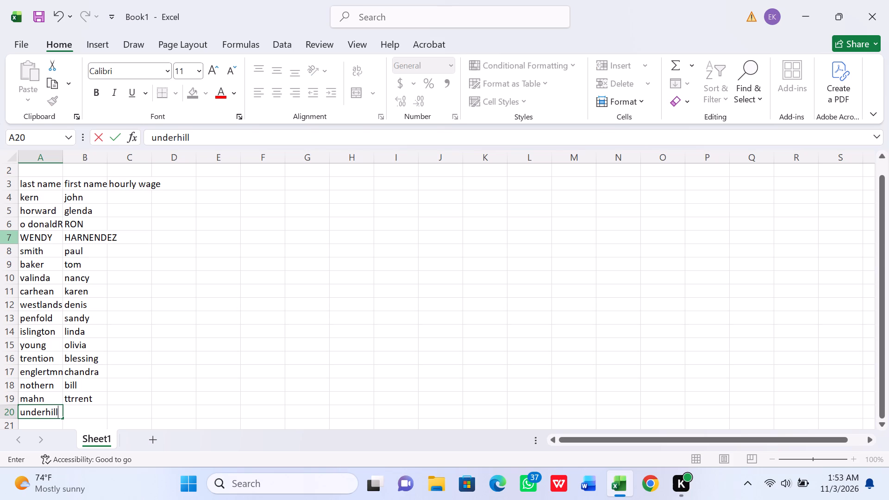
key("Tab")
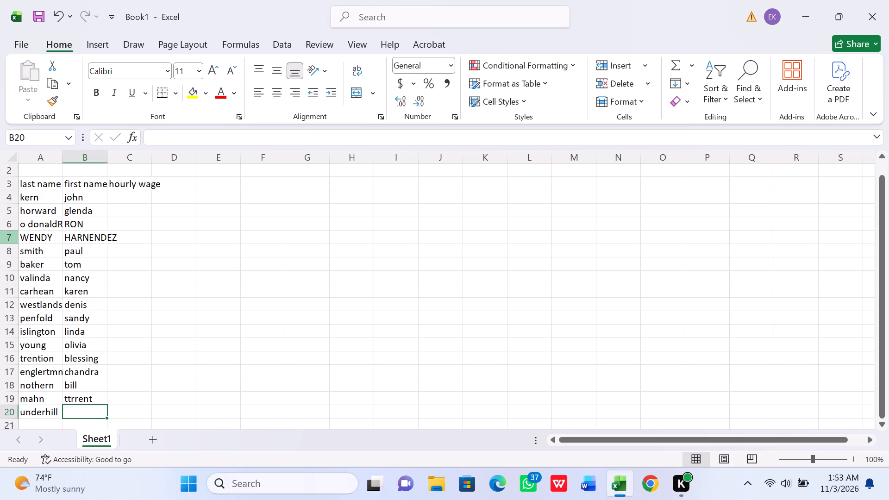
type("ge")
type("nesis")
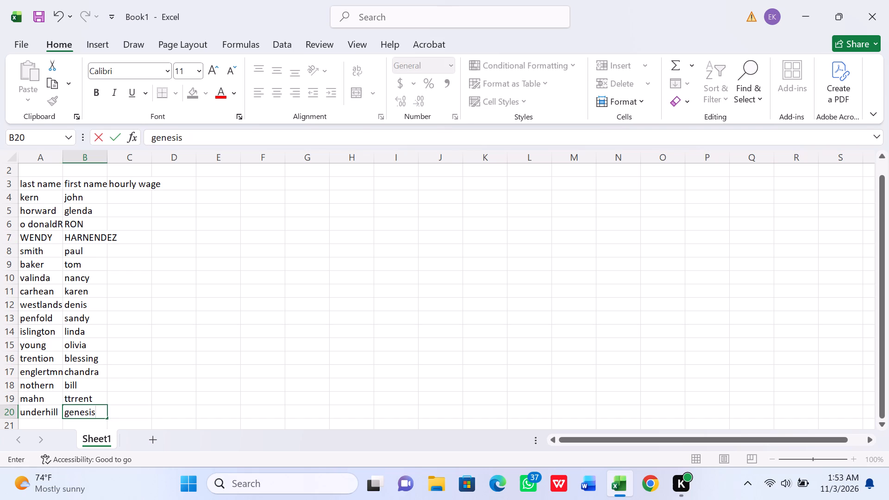
AutoFit the width of column B to its longest first-name entry.
double_click(106, 164)
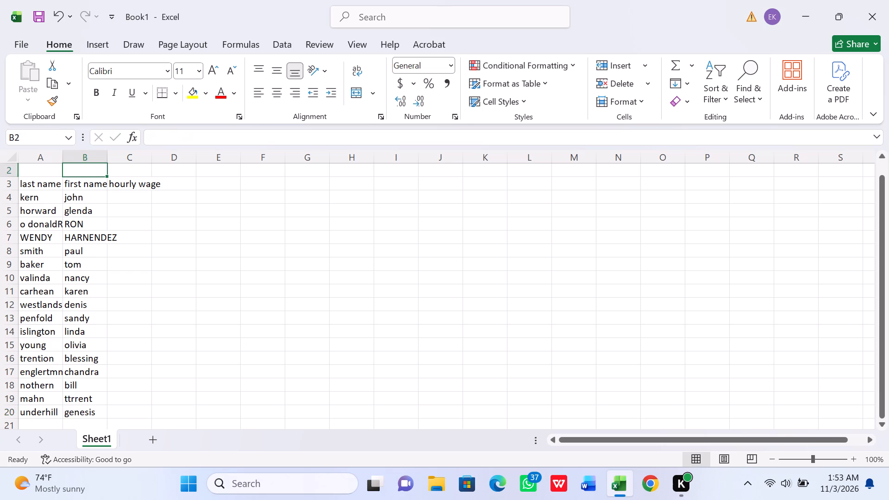
double_click(108, 159)
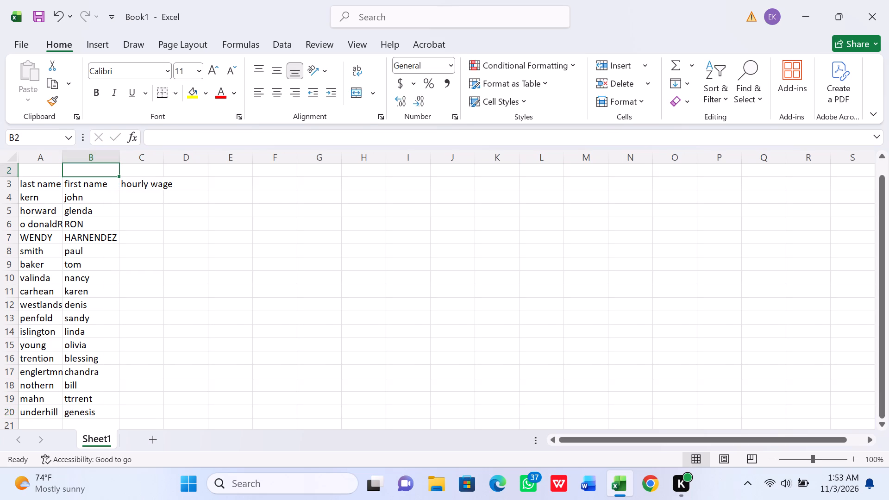
Enter hourly wages of 15.9, 10 and 22.2 for the first three employees in C4 through C6.
left_click(135, 194)
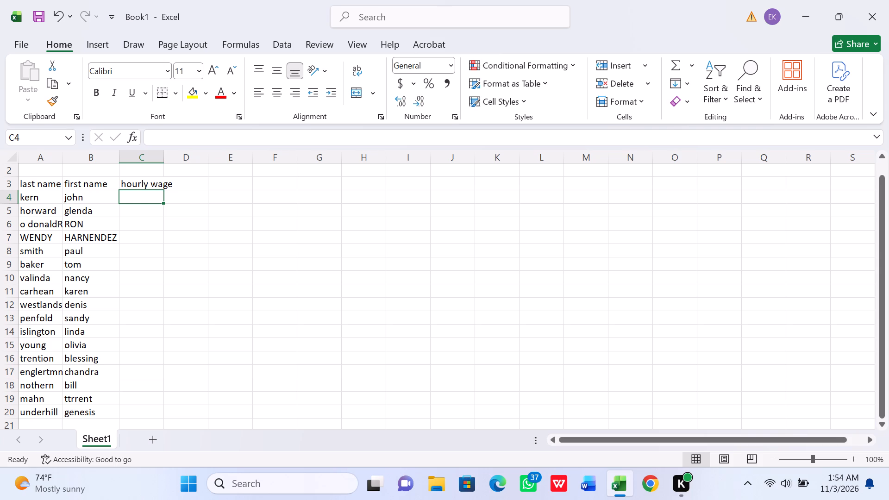
type("15")
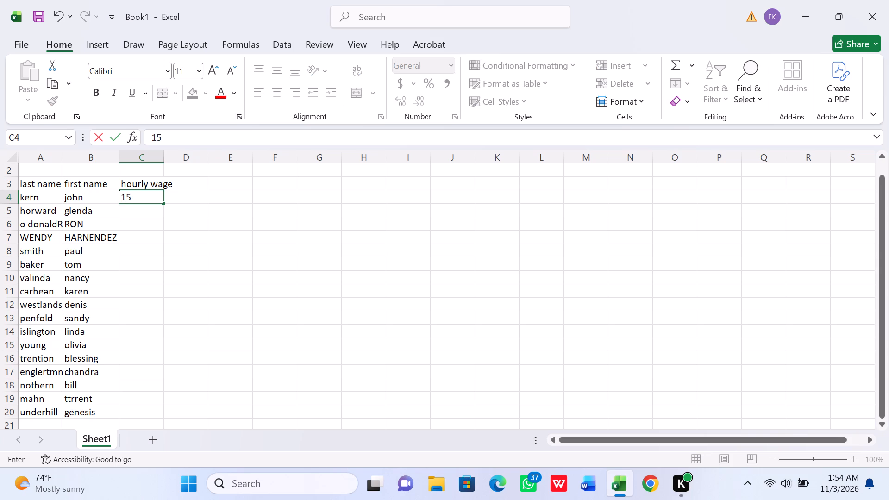
type(".9")
key("Return")
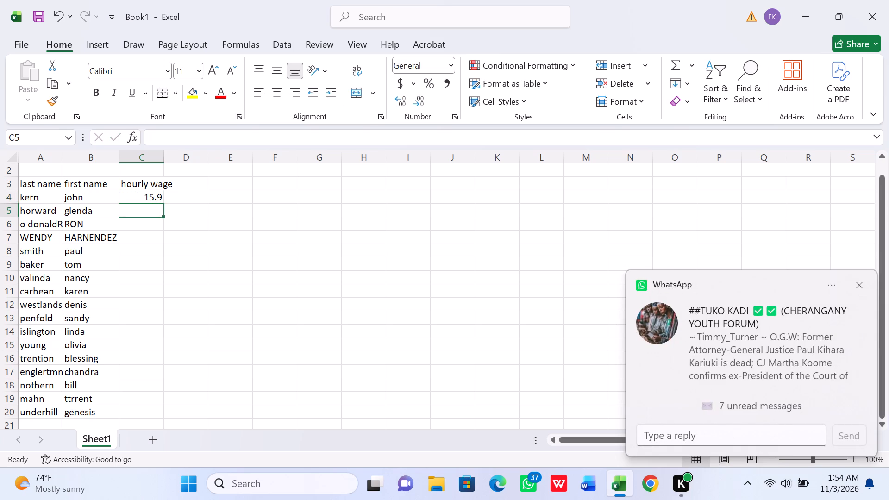
type("10")
key("Return")
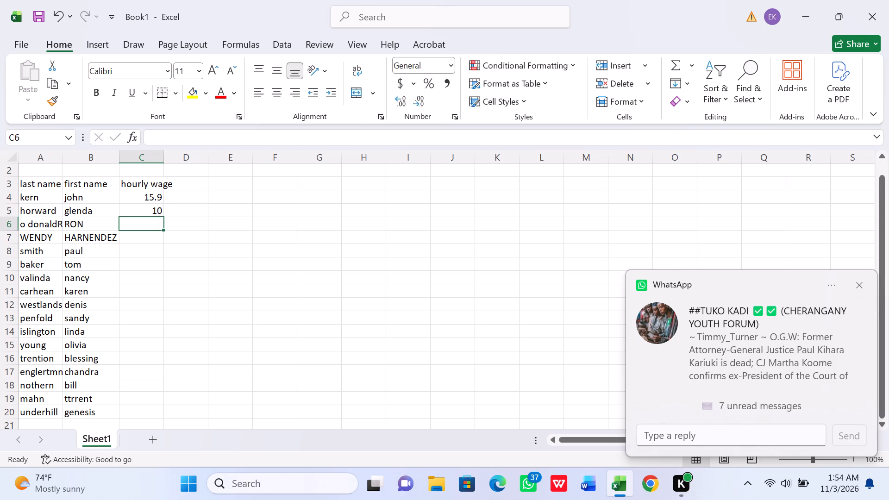
type("22")
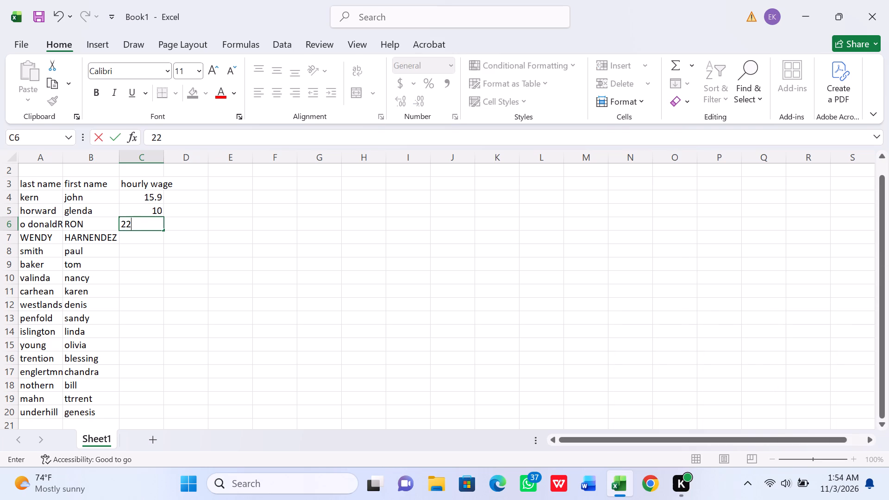
key("period")
key("2")
key("Return")
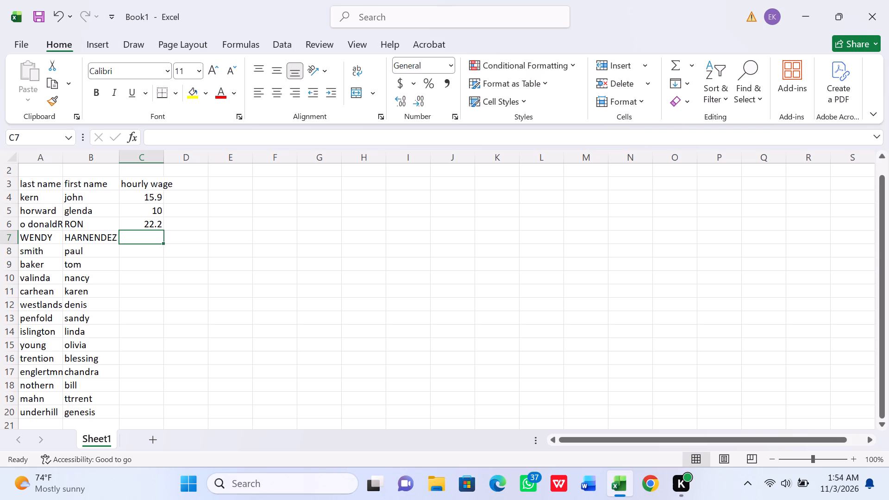
Enter hourly wages of 19.1, 6.9 and 14.2 for the next three employees in C7 through C9.
key("1")
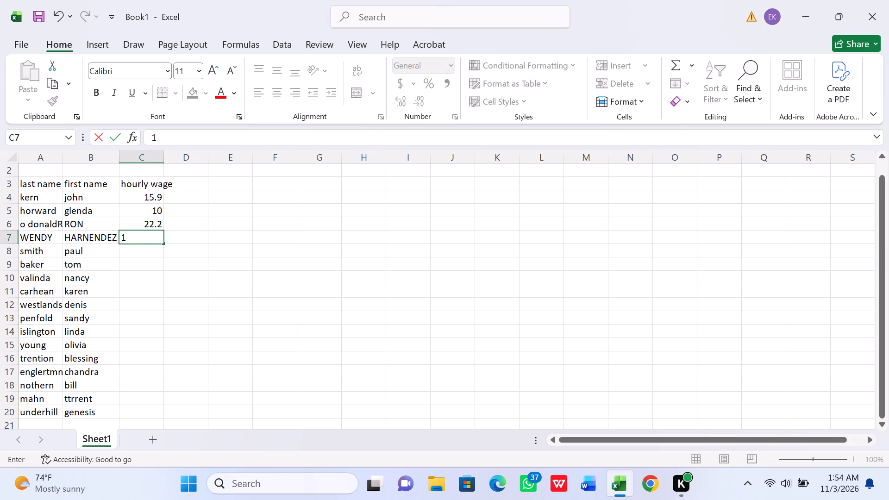
key("9")
key("period")
key("1")
key("Return")
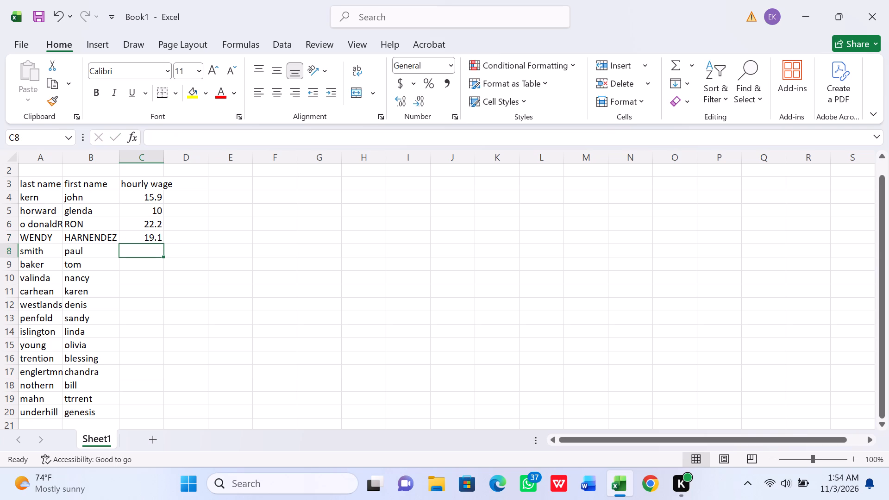
key("6")
type(".9")
key("Return")
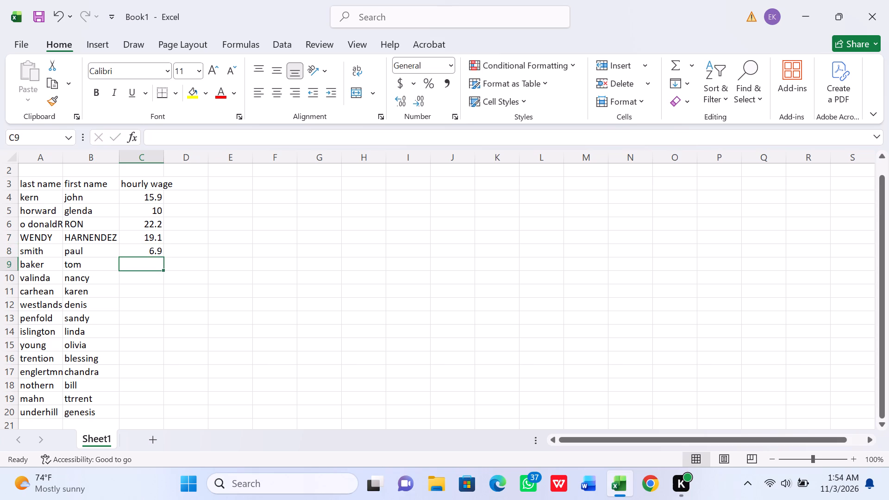
type("14")
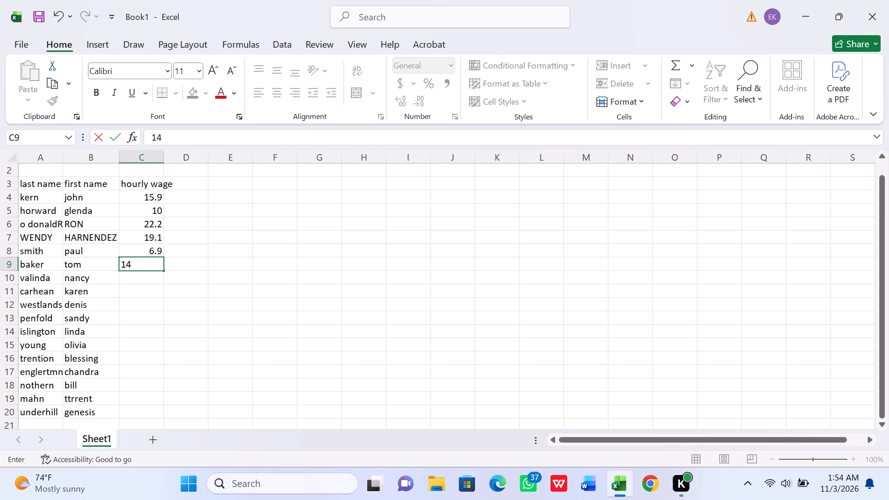
key("period")
key("2")
key("Return")
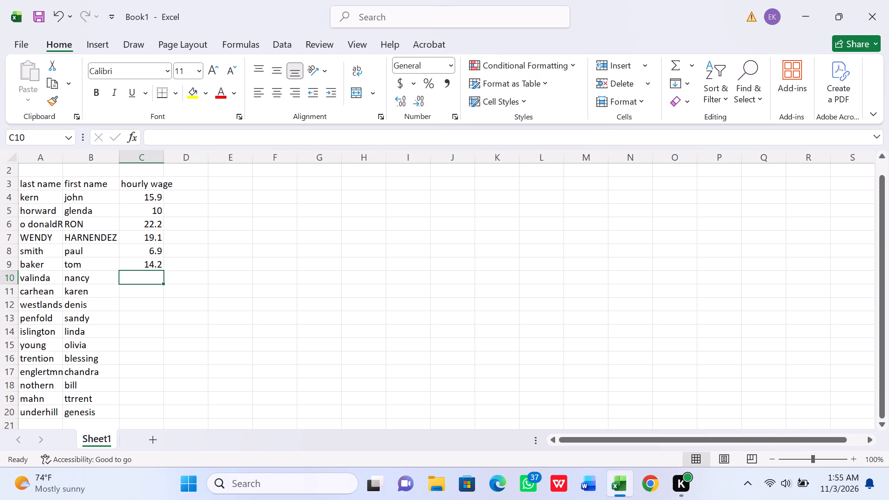
Enter hourly wages of 18, 17.5 and 14.7 for the employees in rows 10 to 12 of column C.
type("18")
key("Return")
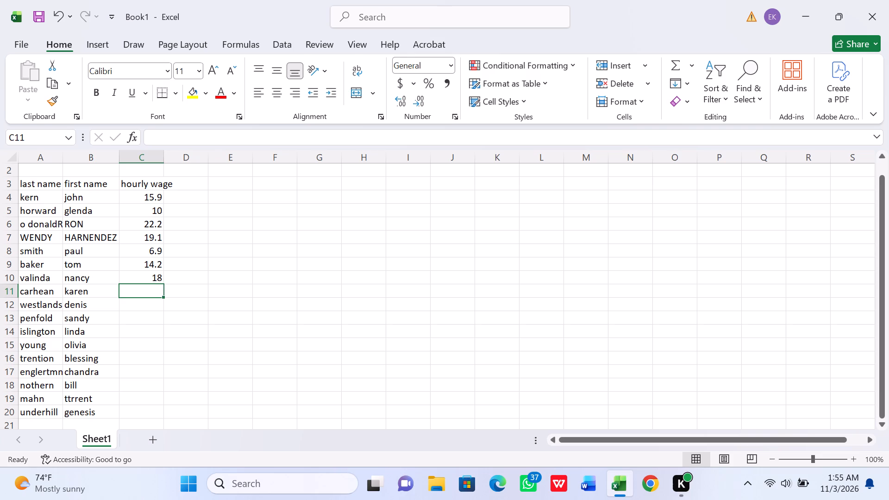
type("17")
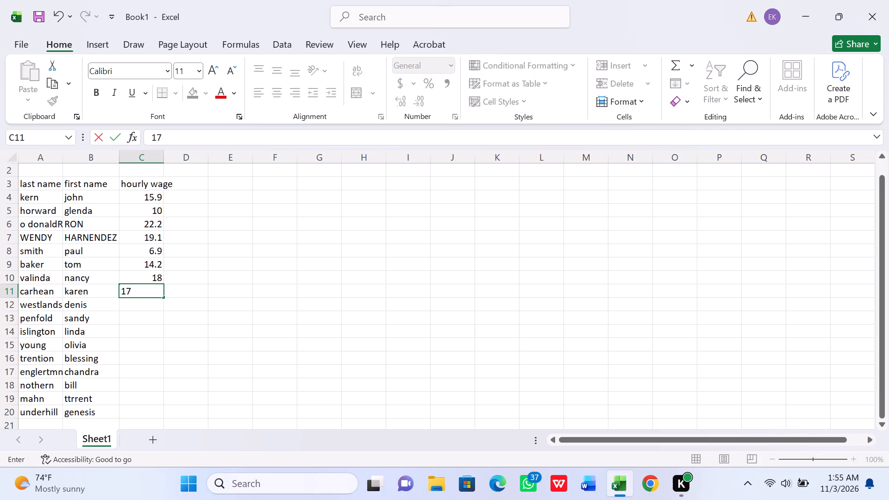
key("period")
key("5")
key("Return")
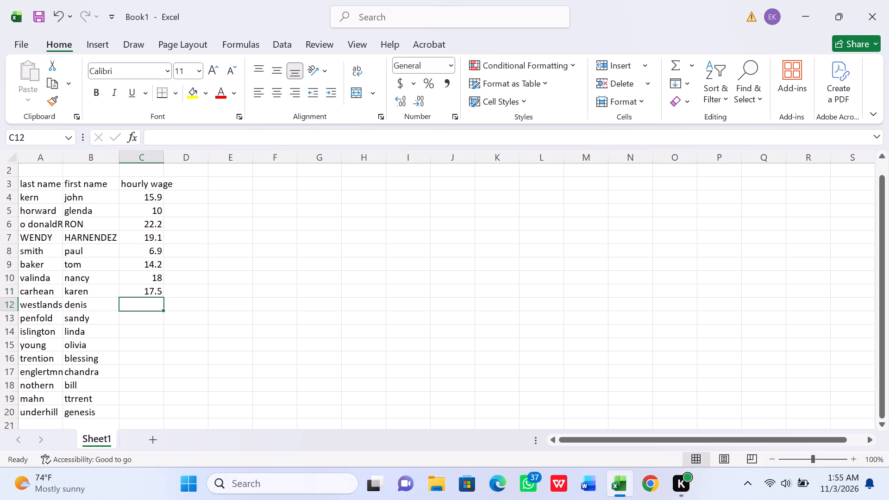
key("1")
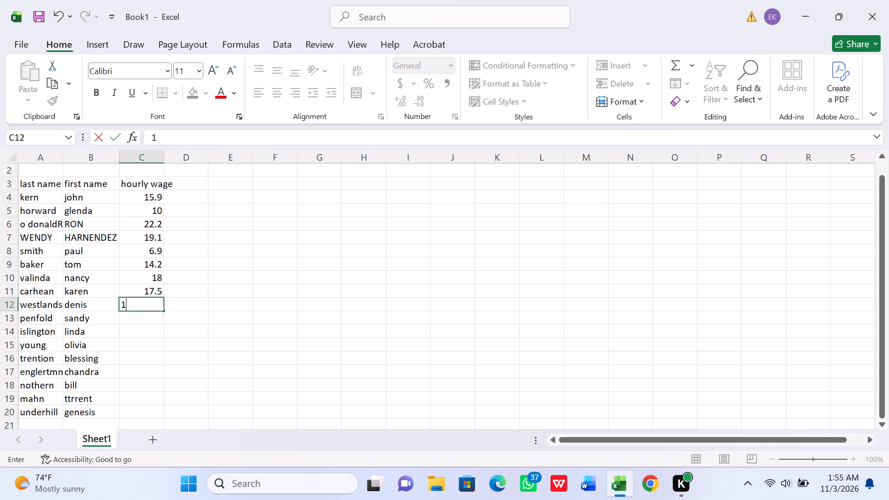
key("4")
type(".7")
key("Return")
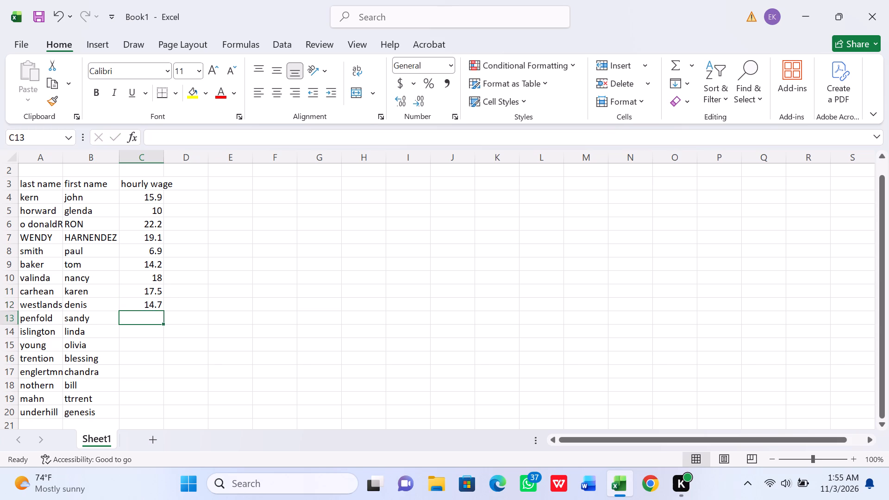
Enter hourly wages of 13.90, 11.2 and 10.1 for the employees in rows 13 to 15 of column C.
key("1")
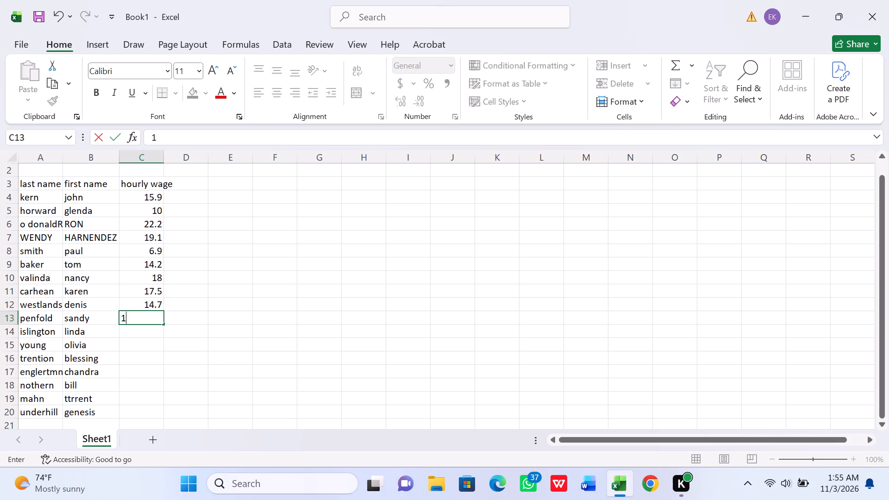
key("3")
key("period")
type("90")
key("Return")
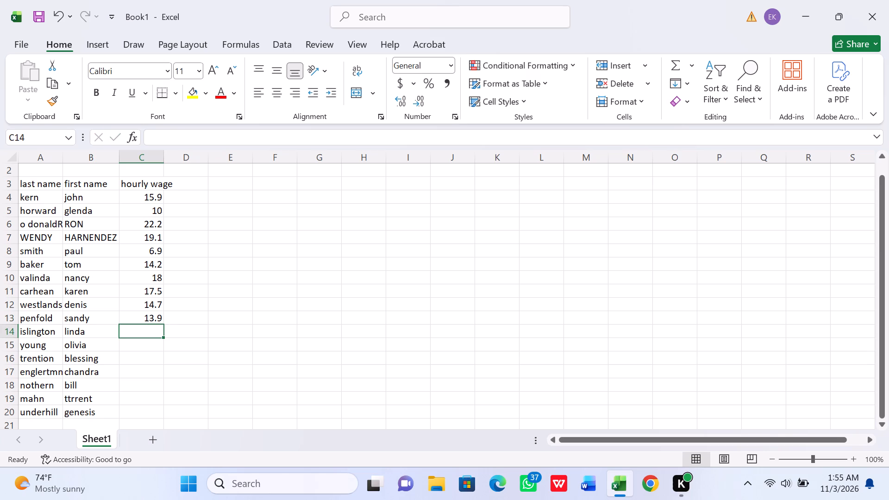
type("11")
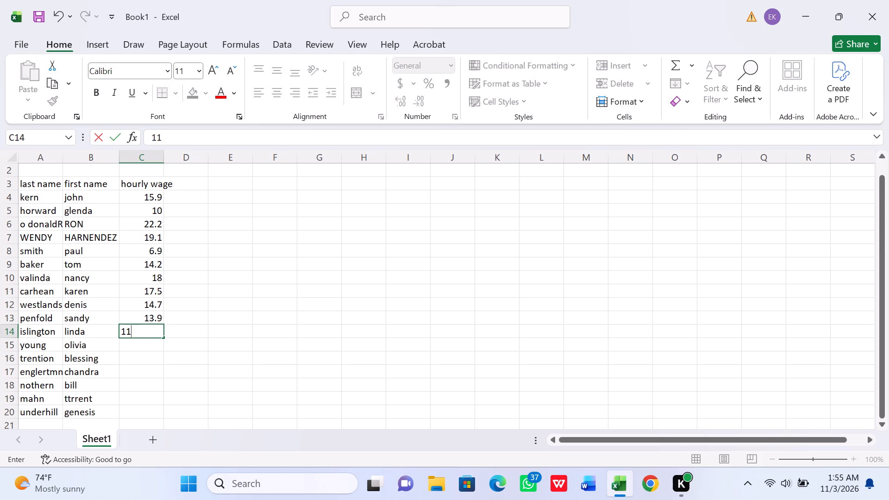
key("period")
key("2")
key("Return")
type("10")
type(".1")
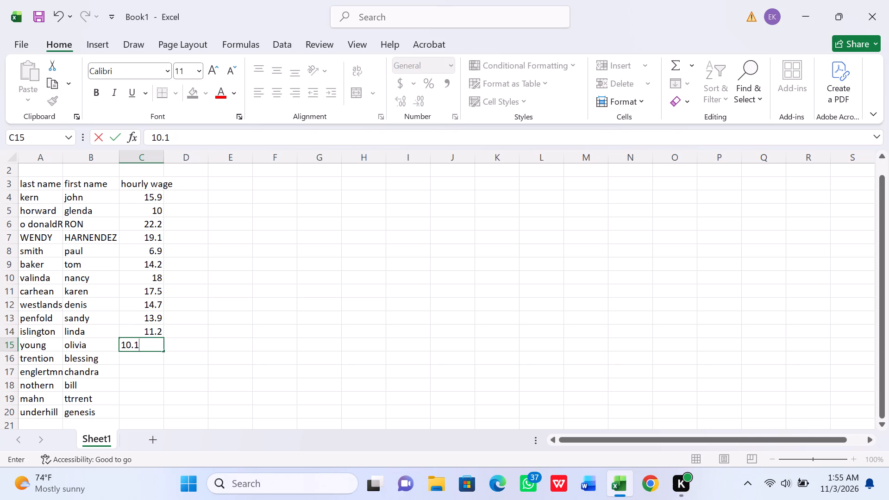
key("Return")
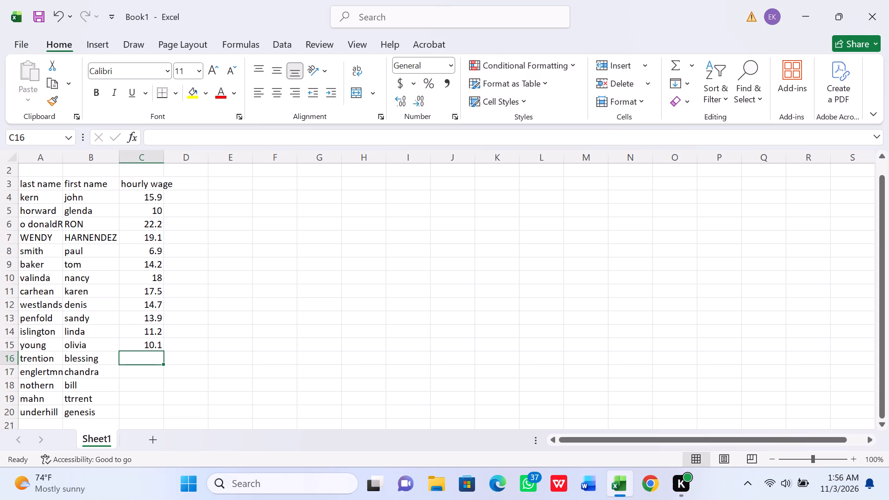
Enter hourly wages of 9 in C16 and 8.44 in C17 for the thirteenth and fourteenth employees.
key("9")
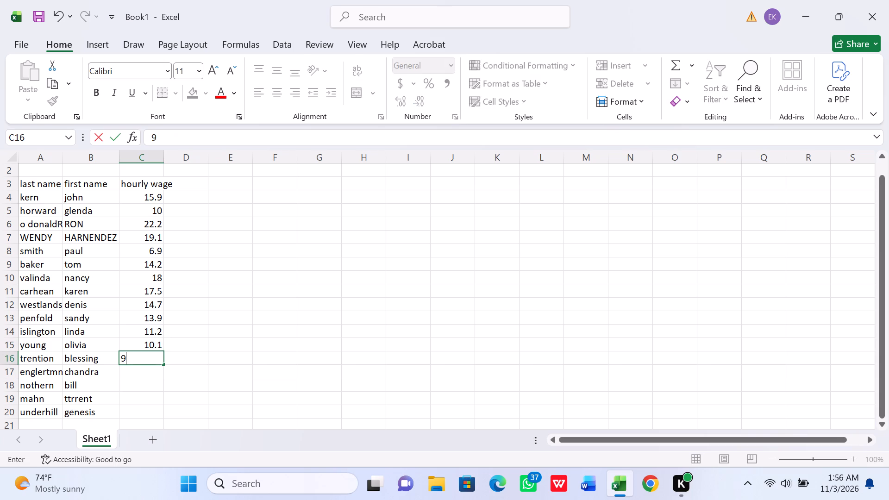
key("Return")
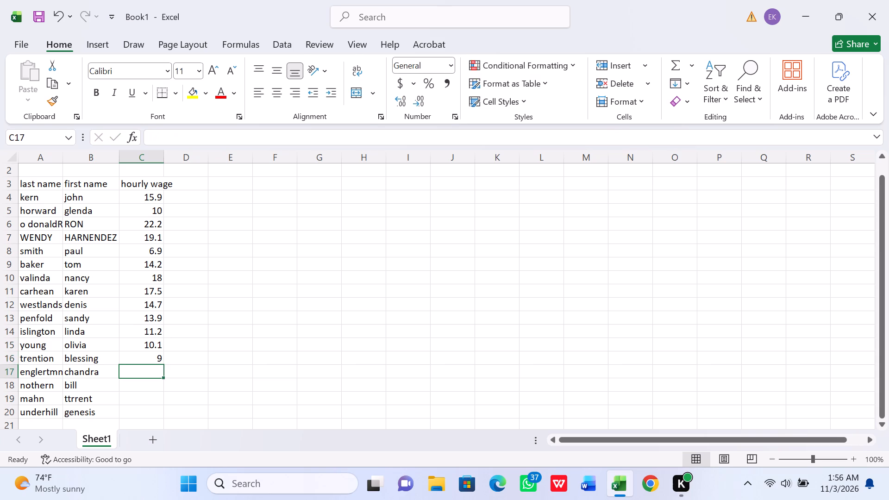
key("8")
key("period")
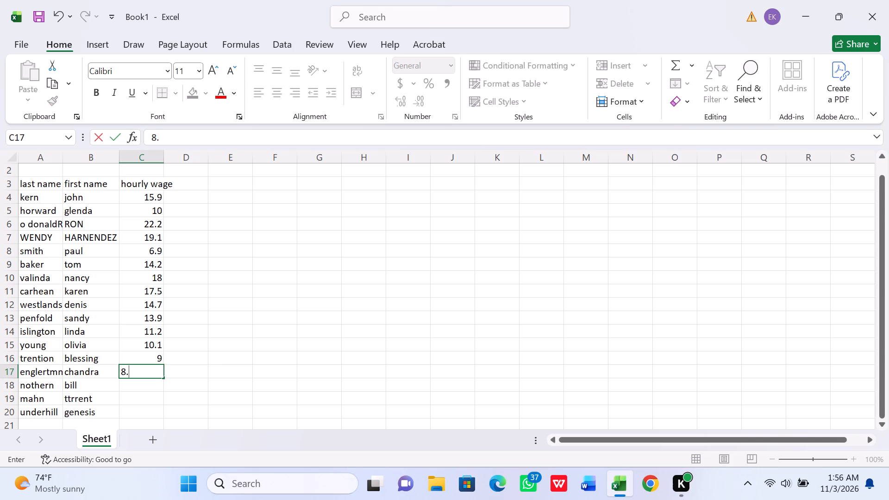
type("44")
key("Return")
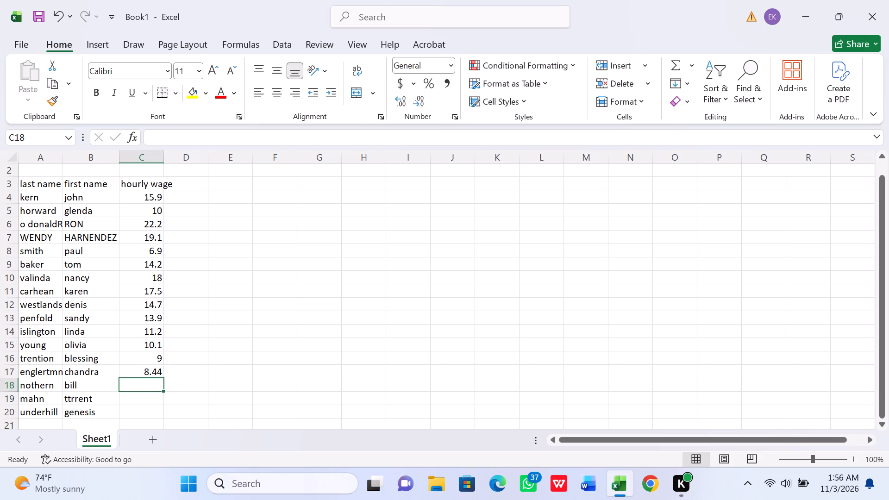
Enter hourly wages of 14.2, 45 and 30 for the last three employees in C18 through C20.
key("1")
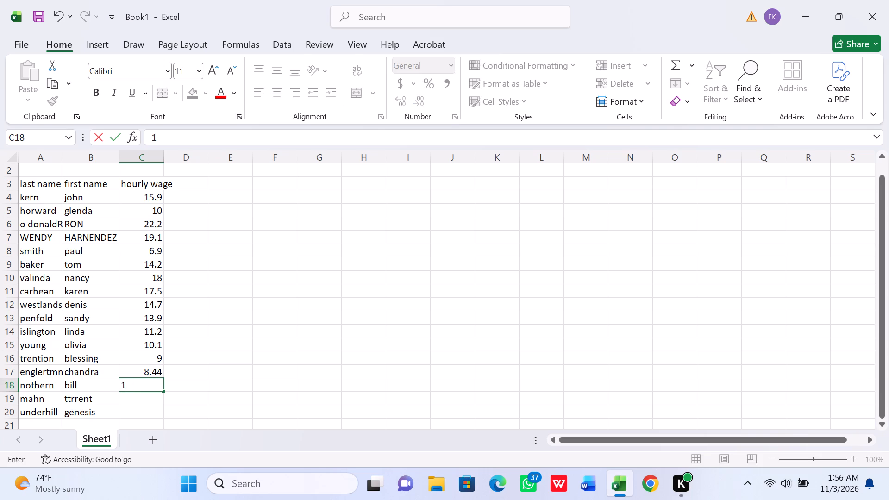
key("4")
key("period")
key("2")
key("Return")
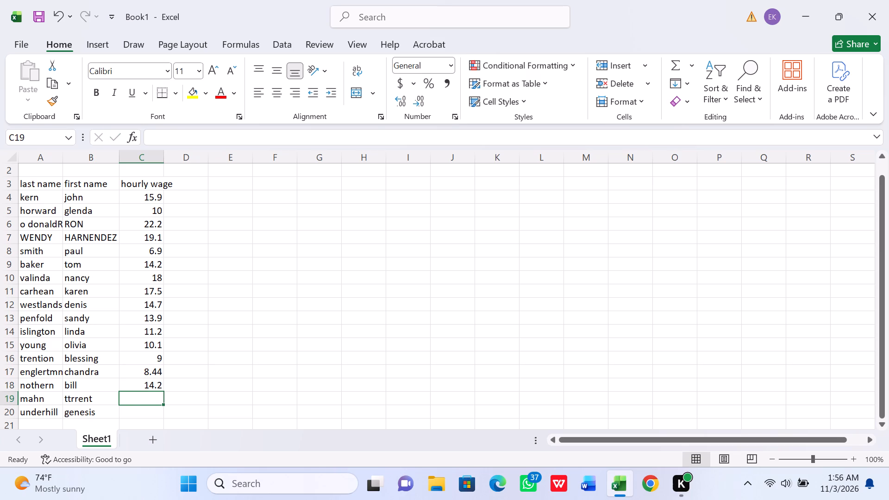
key("4")
key("5")
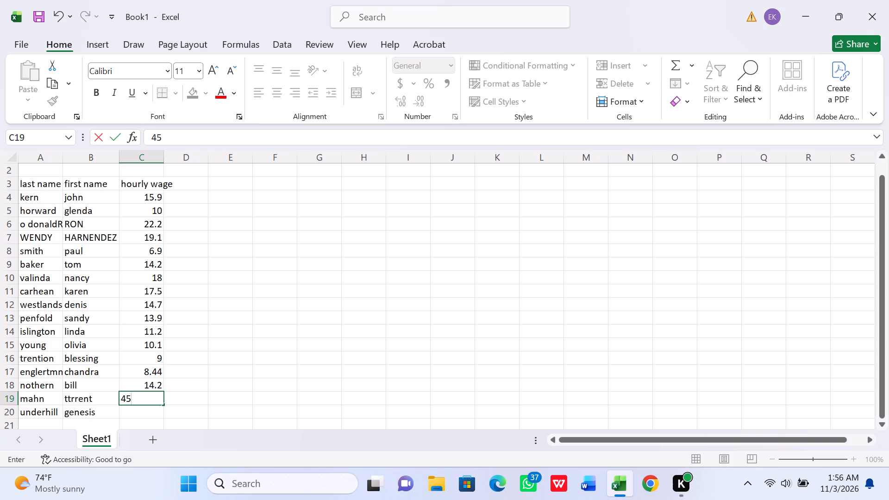
key("Return")
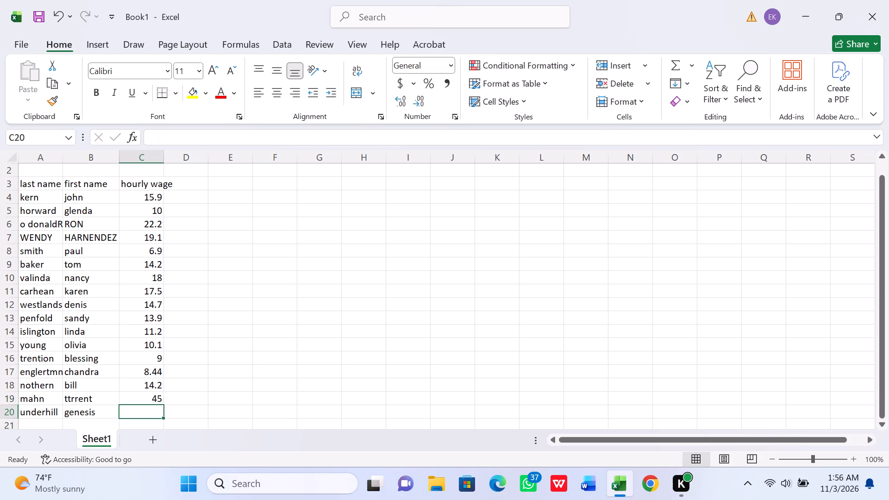
key("3")
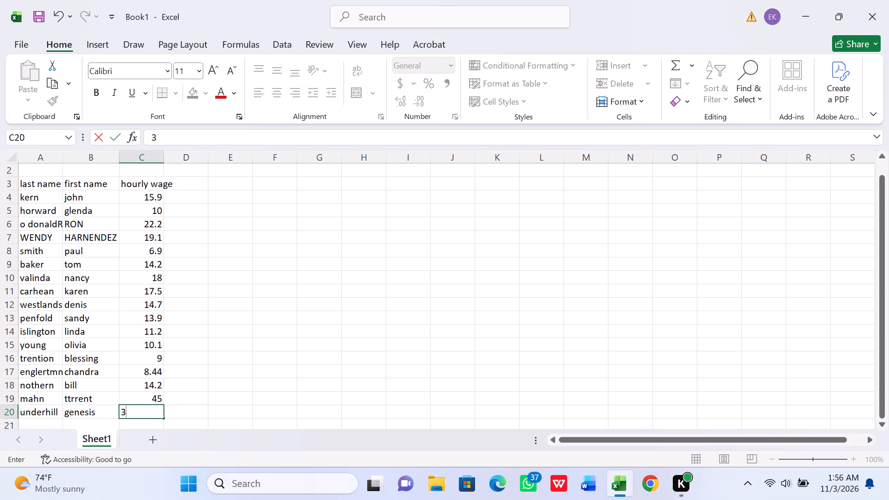
key("0")
Apply the dollar accounting number format to the hourly wages in C4 through C20.
left_click_drag(149, 193, 145, 384)
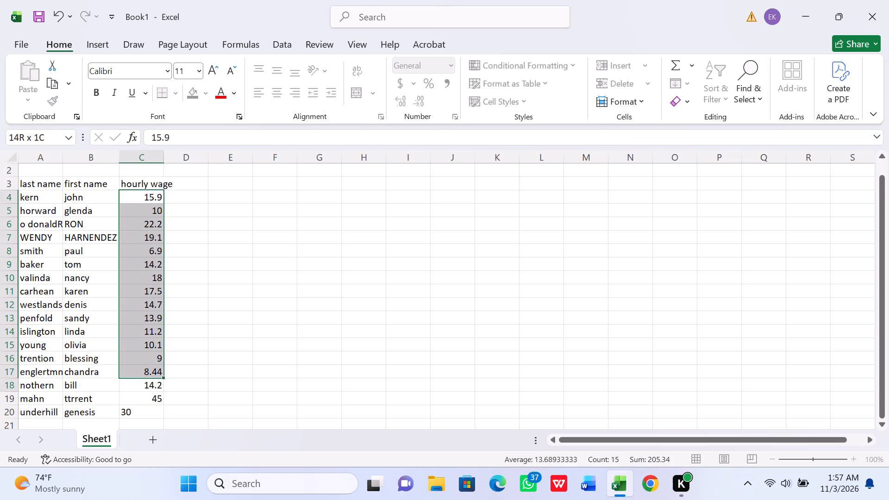
left_click_drag(145, 384, 147, 412)
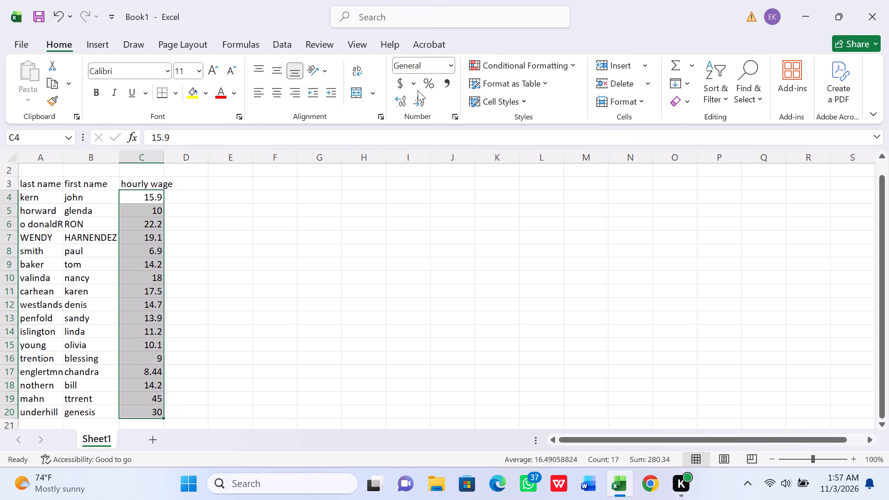
left_click(400, 84)
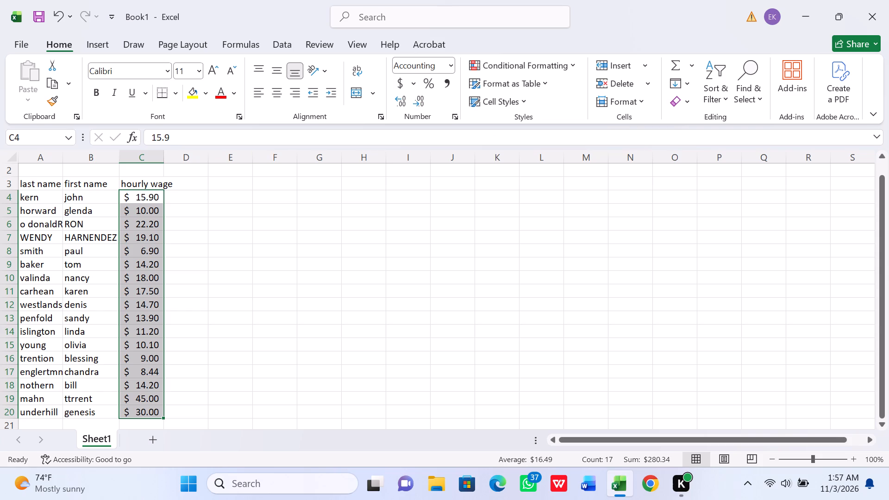
Autofit the width of column C so the hourly wage heading fits.
double_click(164, 161)
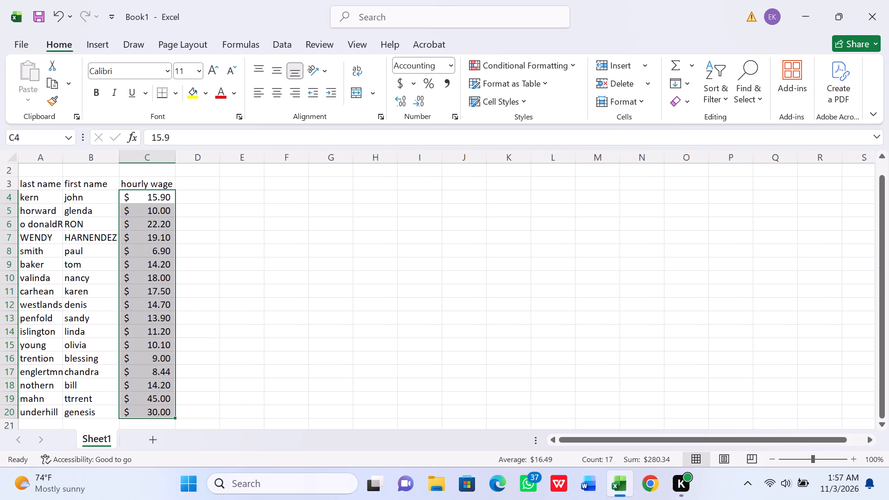
Enter the date 1-jan as the column D heading in D3, beside the hourly wage heading.
left_click(193, 181)
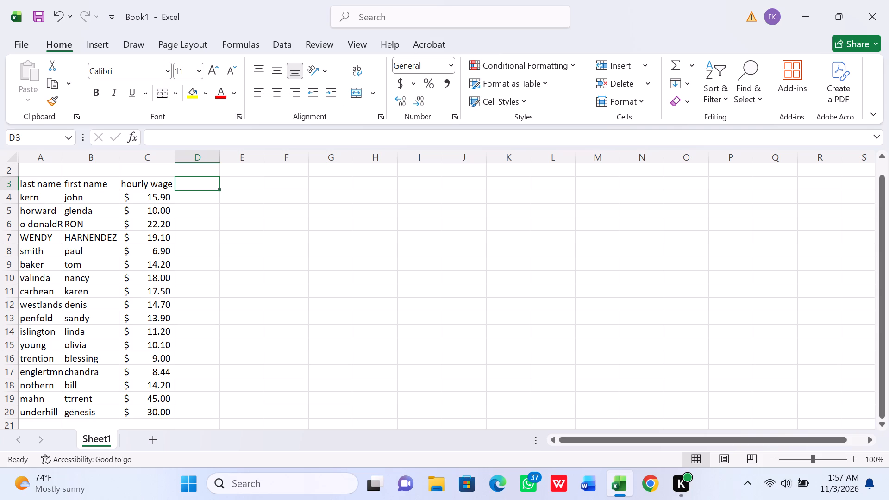
left_click(193, 181)
key("1")
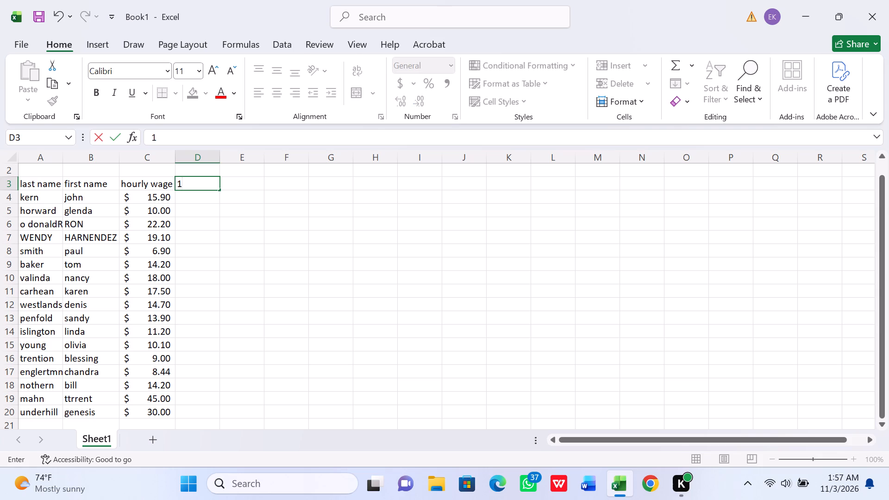
key("minus")
type("ja")
key("n")
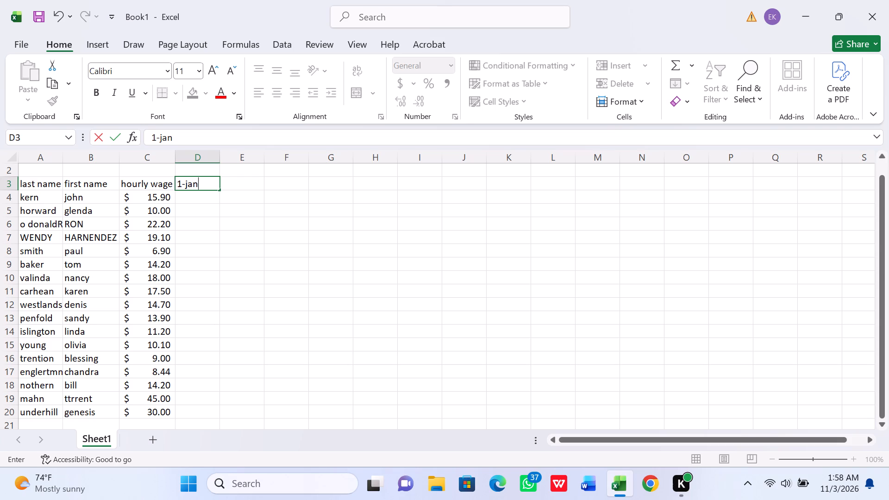
Enter the heading "hourly worked per day" in D2, above the date heading.
left_click(184, 169)
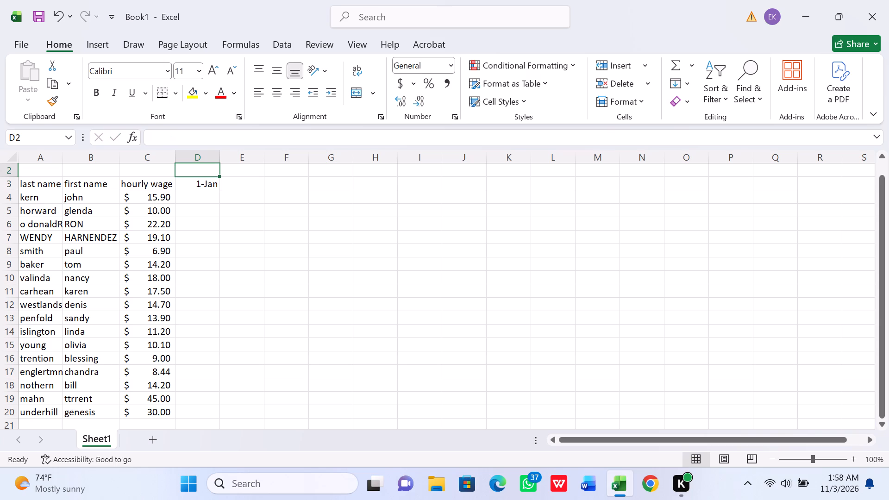
key("h")
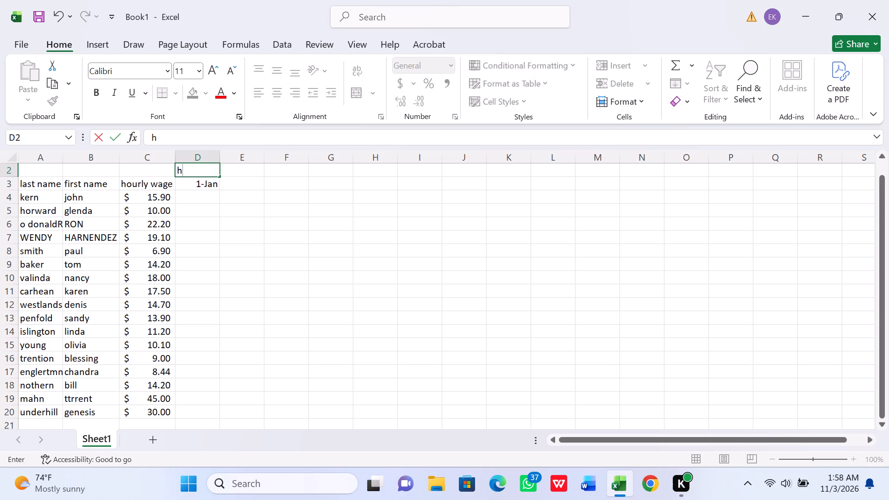
key("o")
triple_click(885, 158)
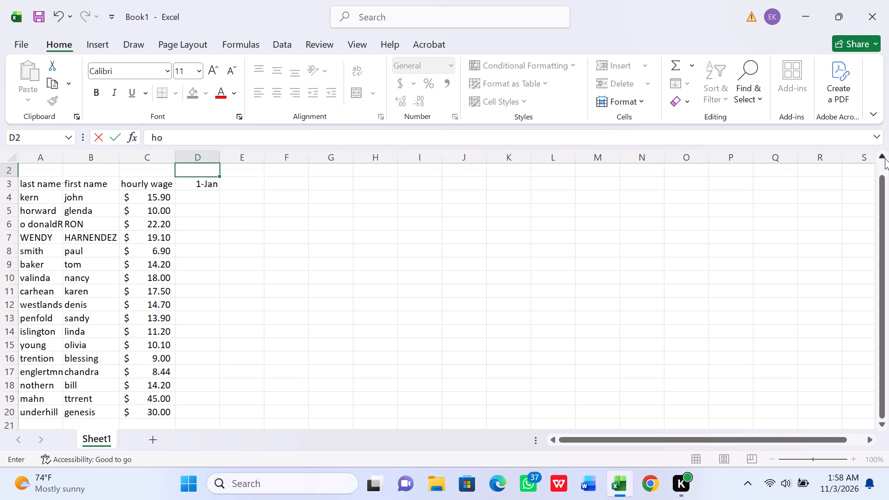
left_click(885, 158)
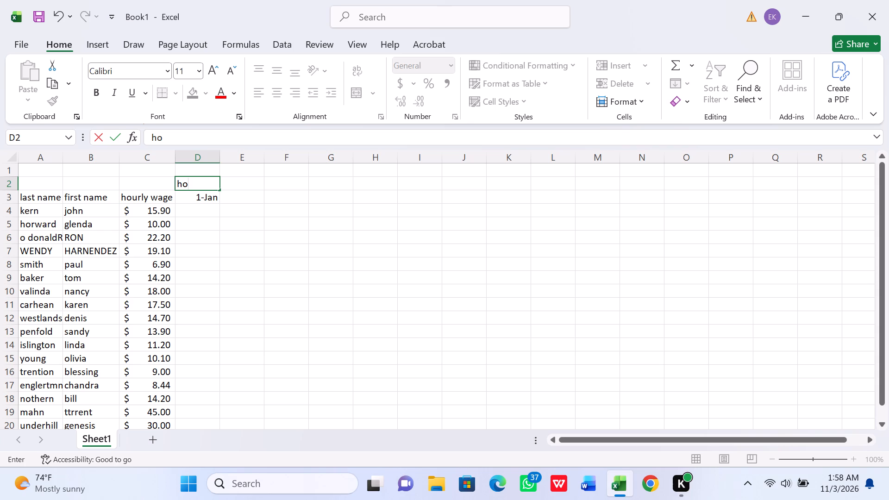
key("u")
key("r")
key("l")
key("y")
key("space")
type("worked")
key("space")
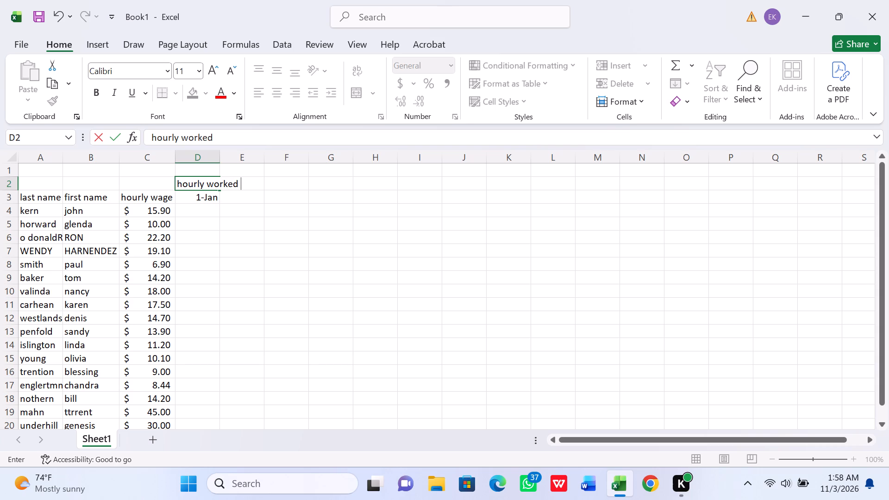
key("p")
type("er")
key("space")
type("day")
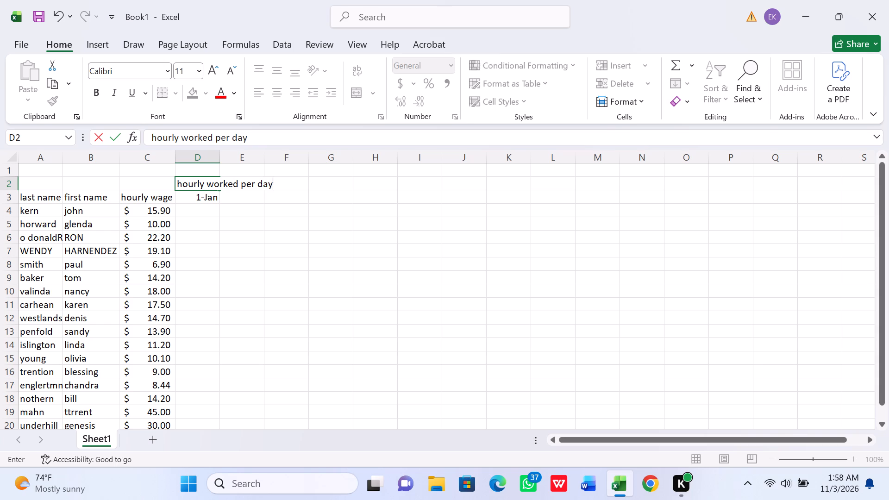
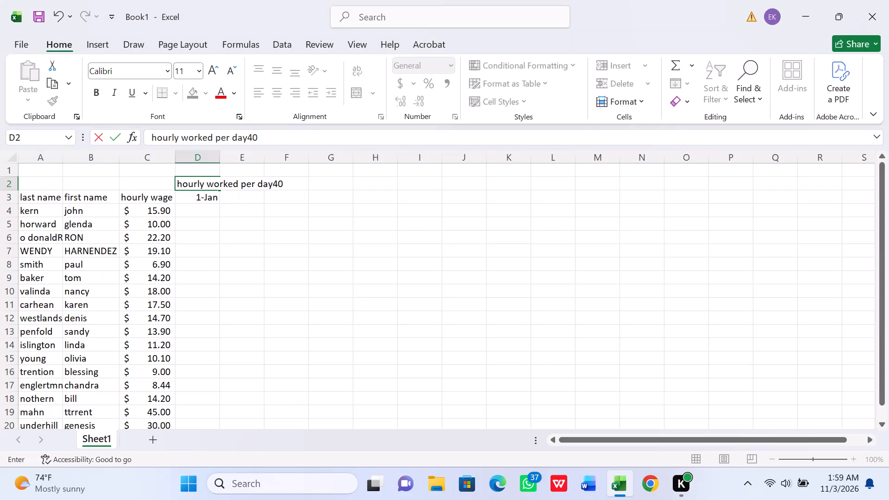
Finish the entry in D2 as "hourly worked per day40".
key("Return")
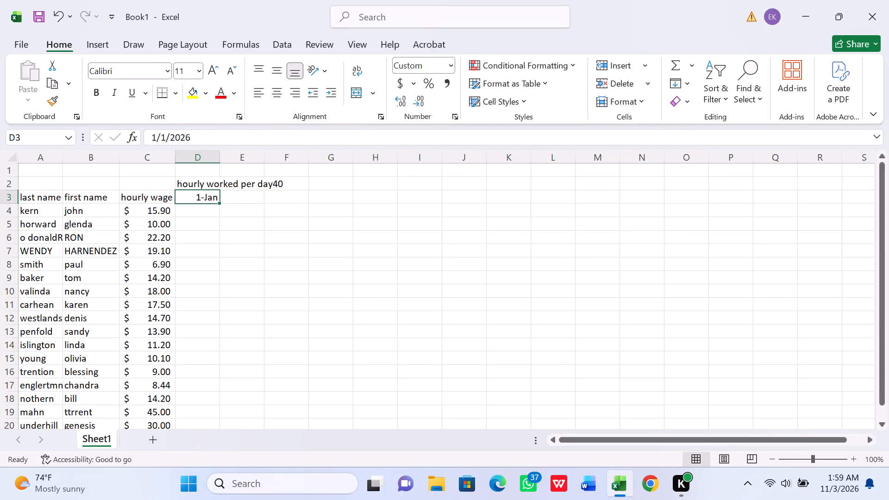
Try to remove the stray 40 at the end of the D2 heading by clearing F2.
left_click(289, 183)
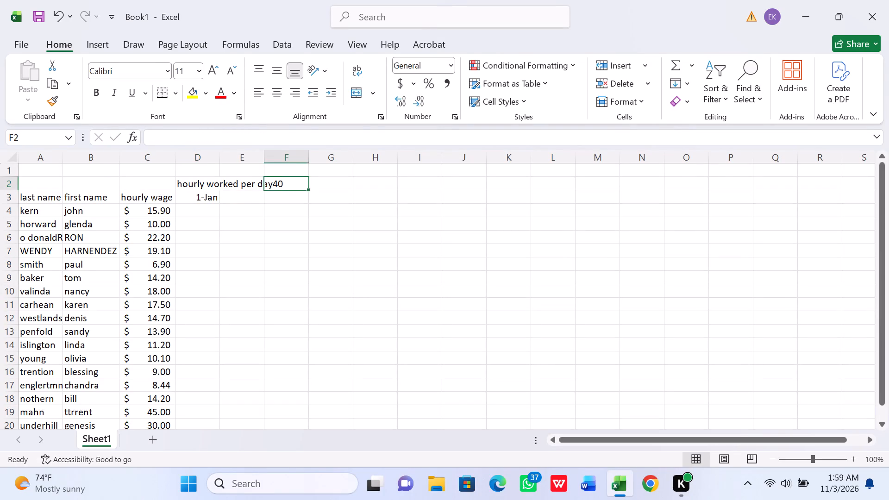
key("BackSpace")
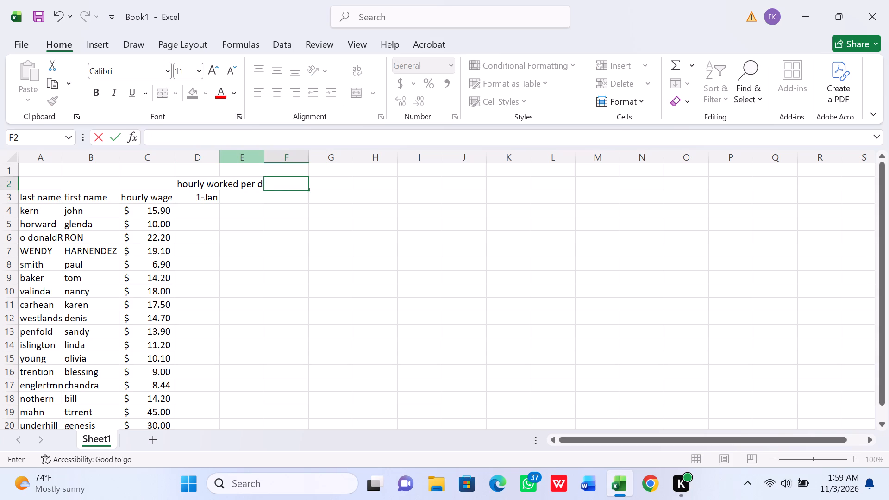
Enter the 1-Jan hours 40, 42, 49, 41 and 39 in D4 through D8.
left_click(205, 209)
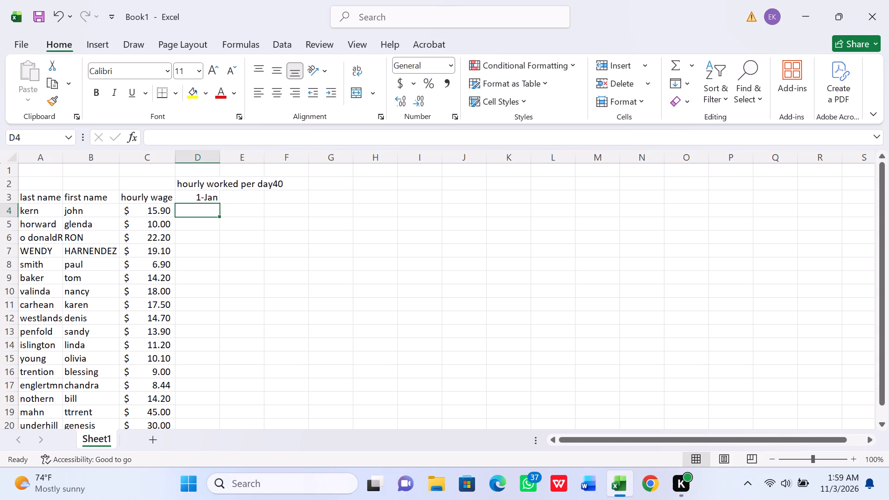
type("40")
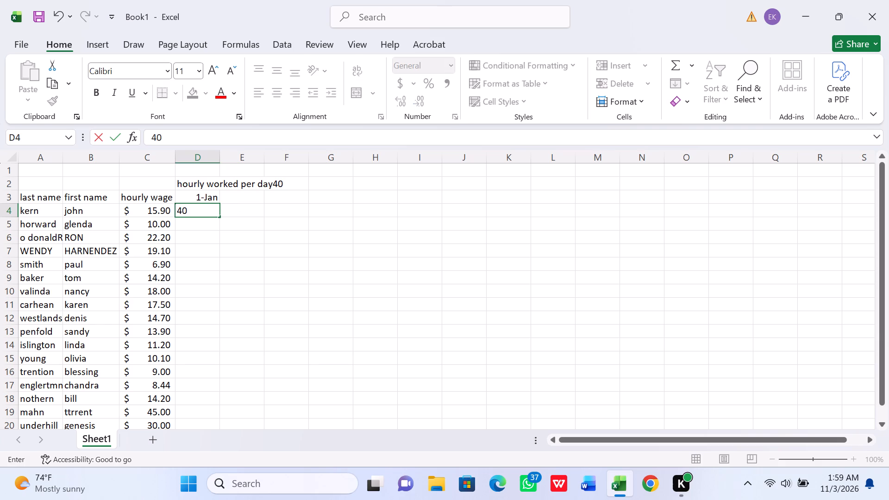
key("Return")
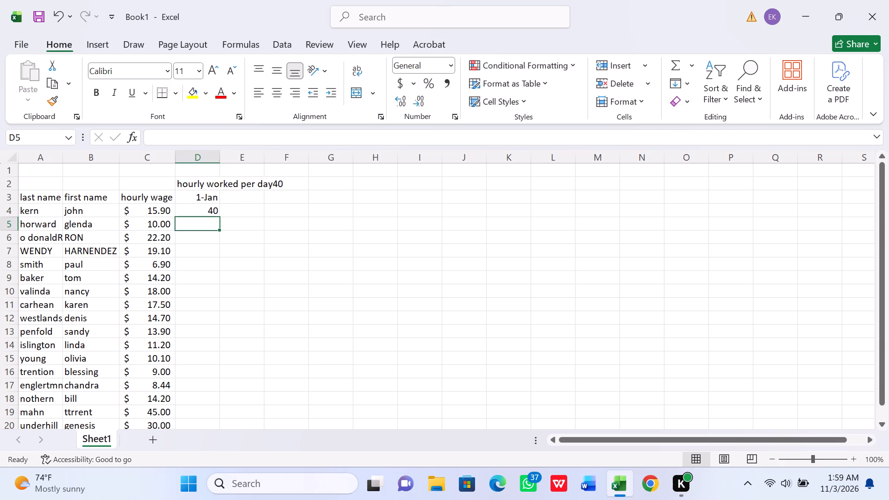
type("42")
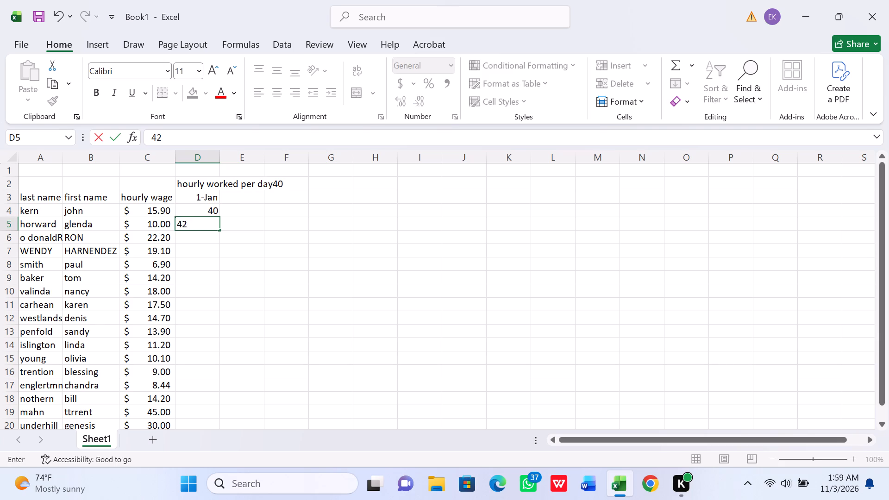
key("Return")
type("49")
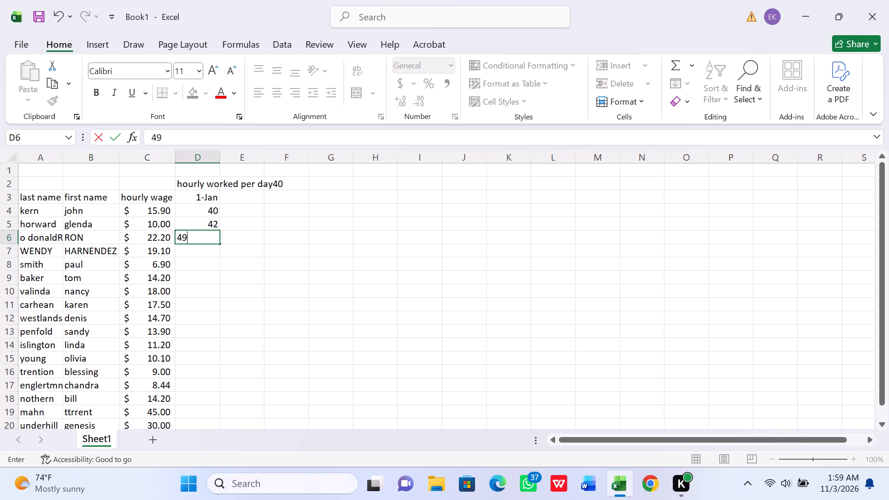
key("Return")
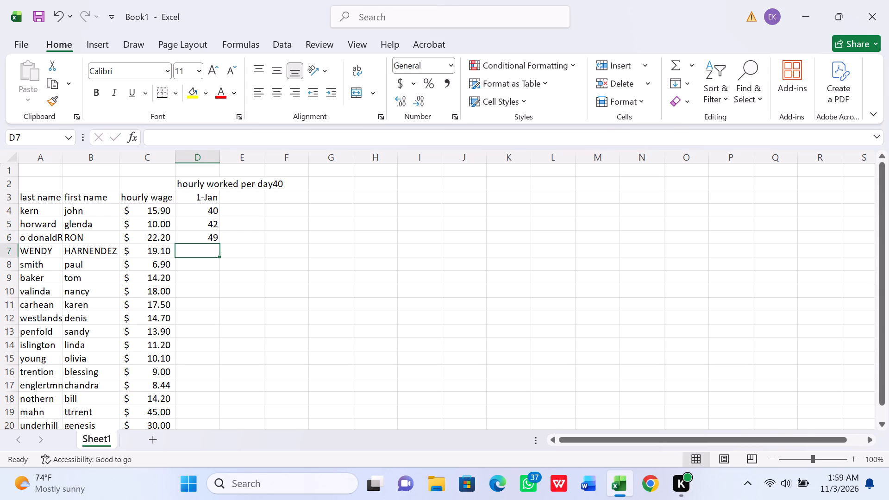
type("41")
key("Return")
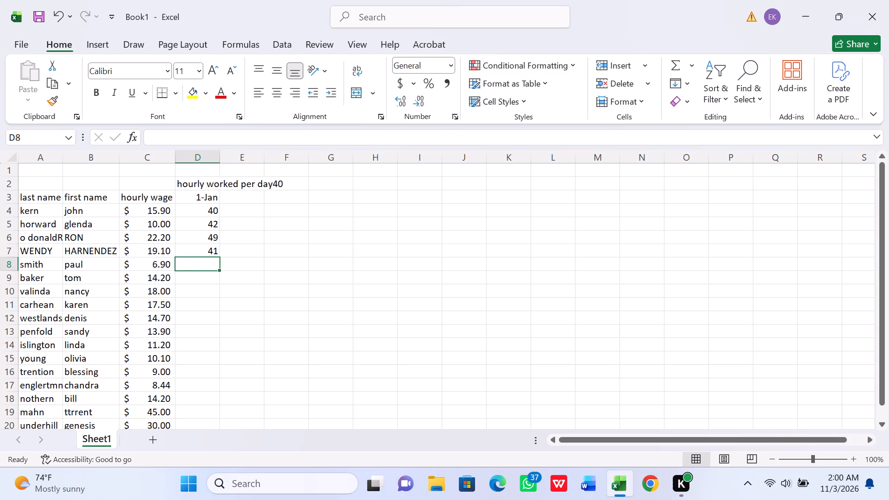
type("39")
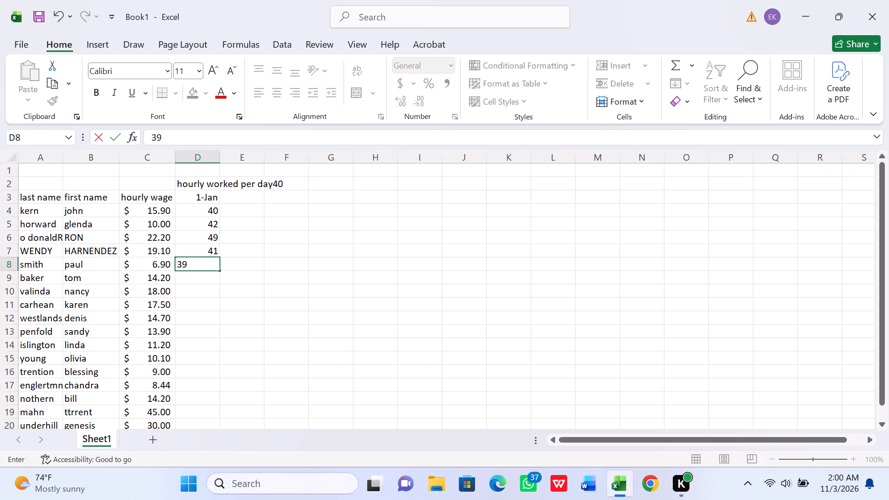
key("Return")
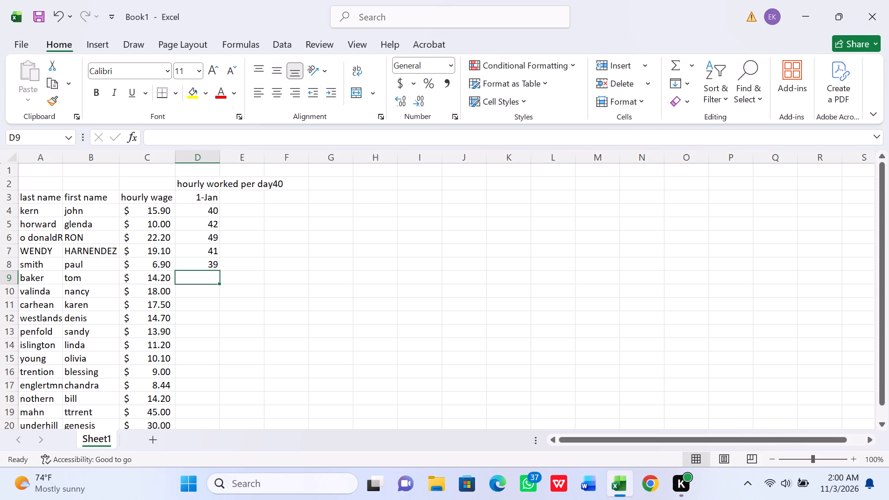
Enter the 1-Jan hours 44, 55, 33, 29, 40 and 40 in D9 through D14.
type("44")
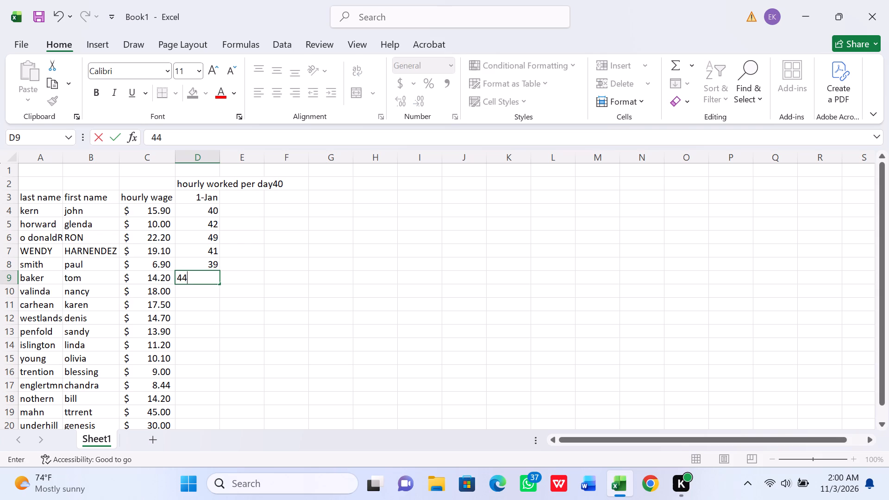
key("Return")
type("55")
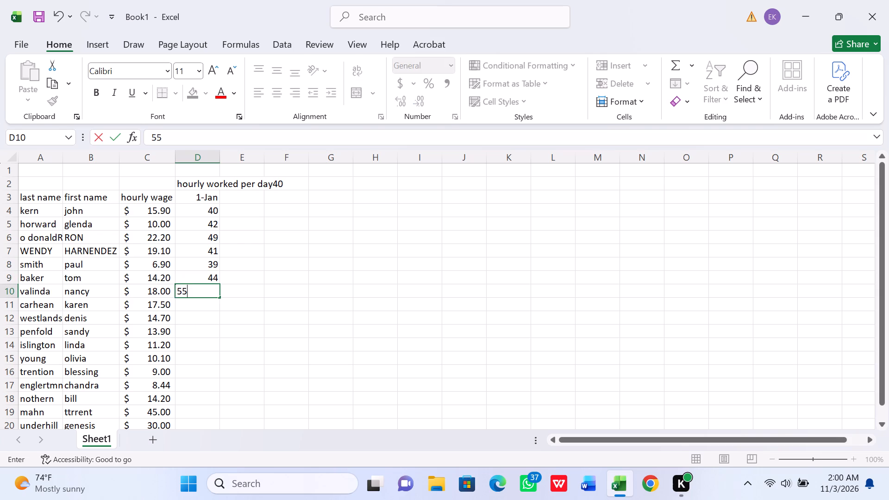
key("Return")
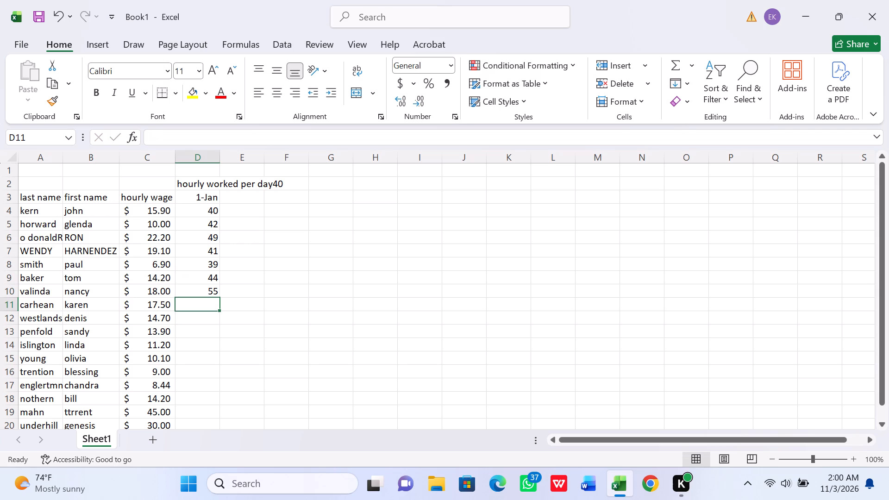
type("33")
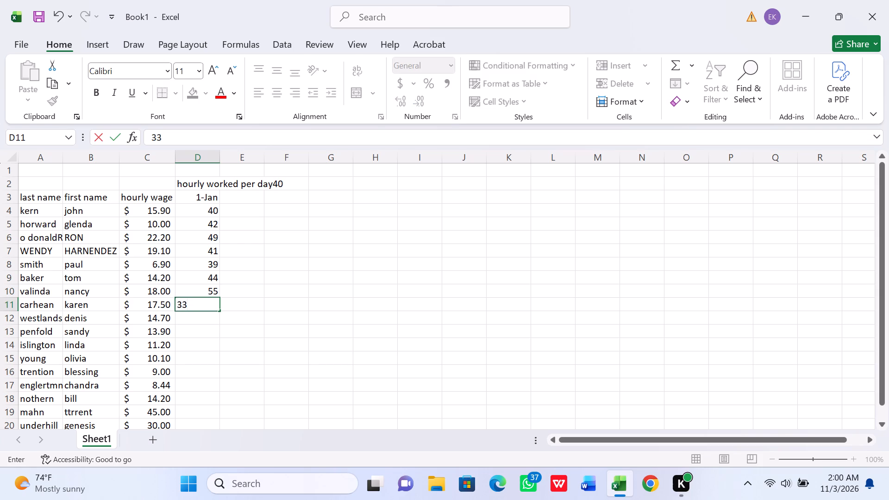
key("Return")
key("2")
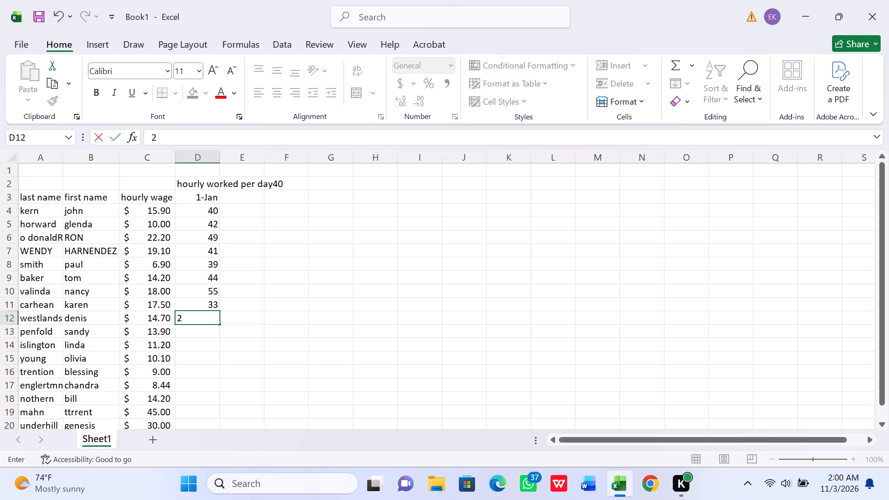
key("9")
key("Return")
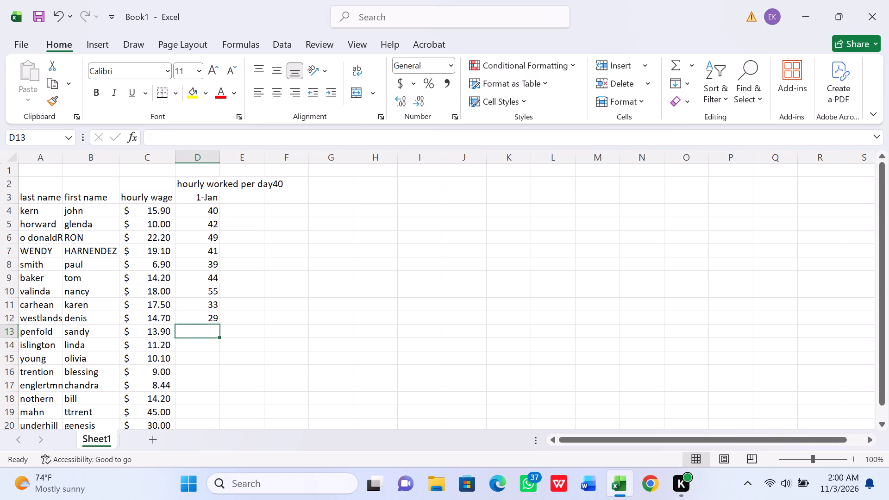
type("40")
key("Return")
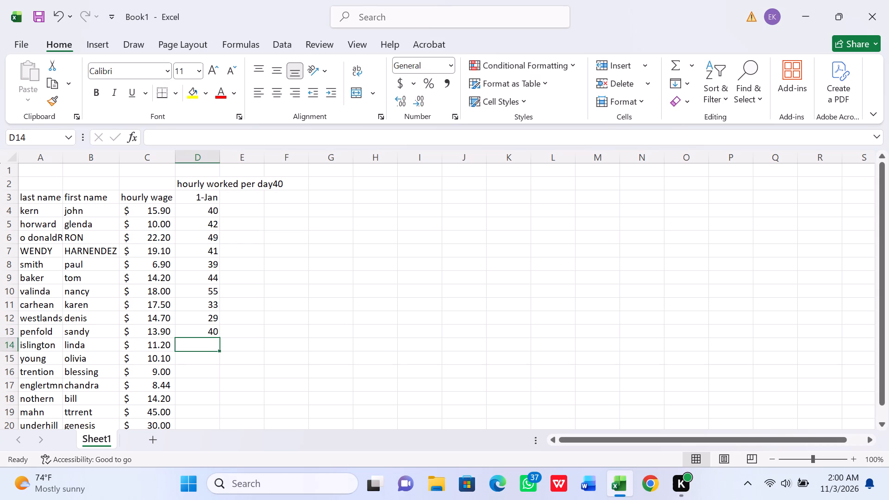
type("40")
key("Return")
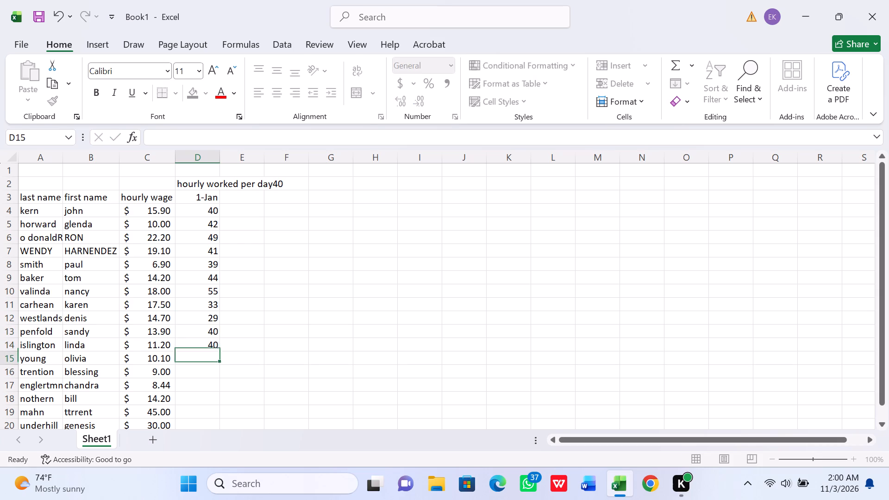
Enter the 1-Jan hours 40, 42, 40, 40, 41 and 39 in D15 through D20.
type("40")
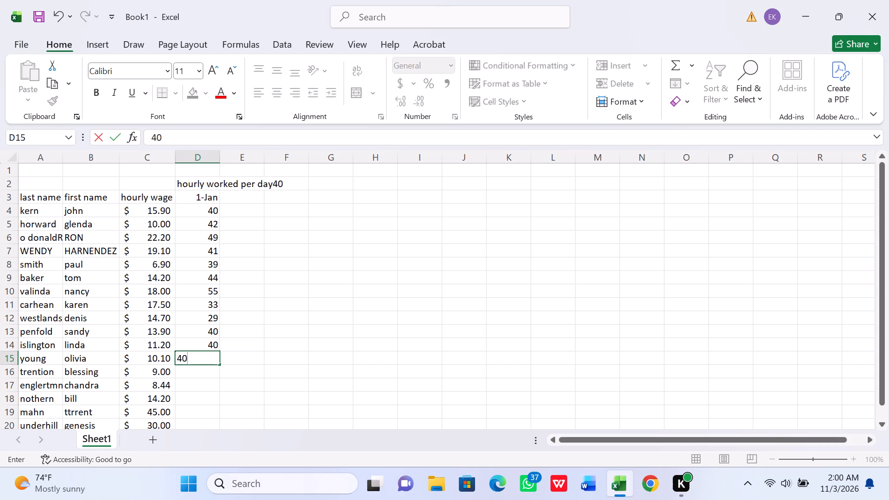
key("Return")
type("42")
key("Return")
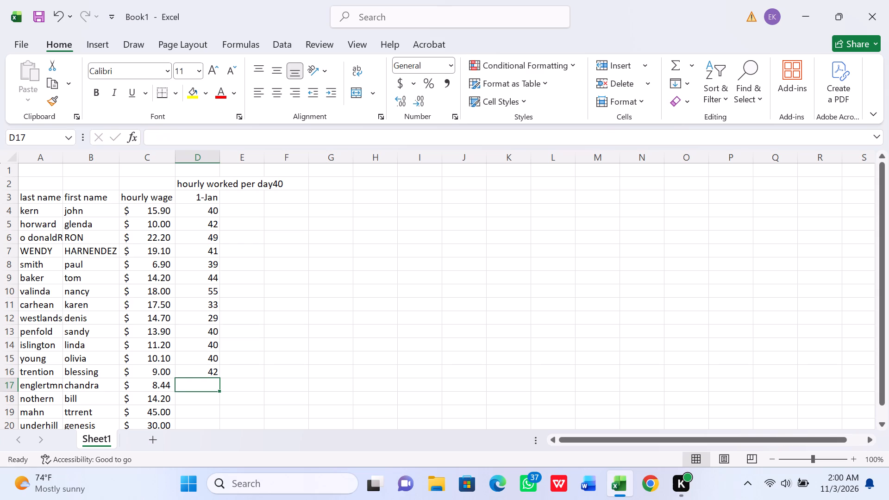
key("4")
key("0")
key("Return")
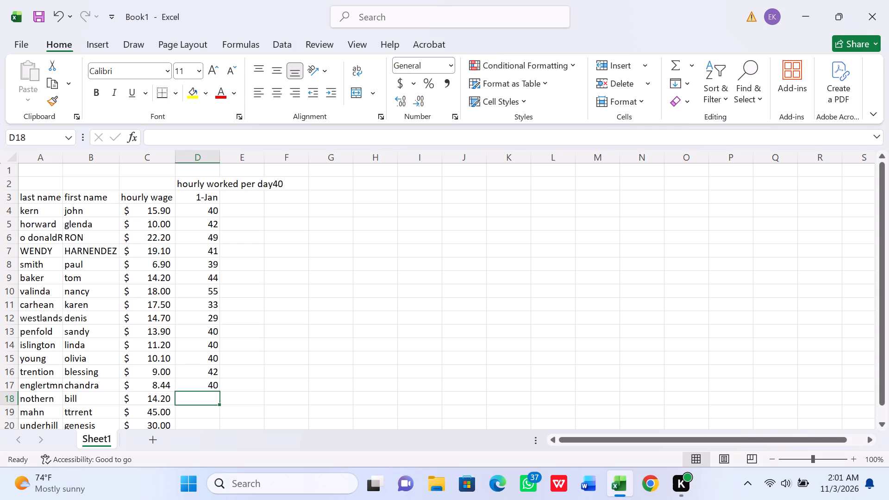
type("40")
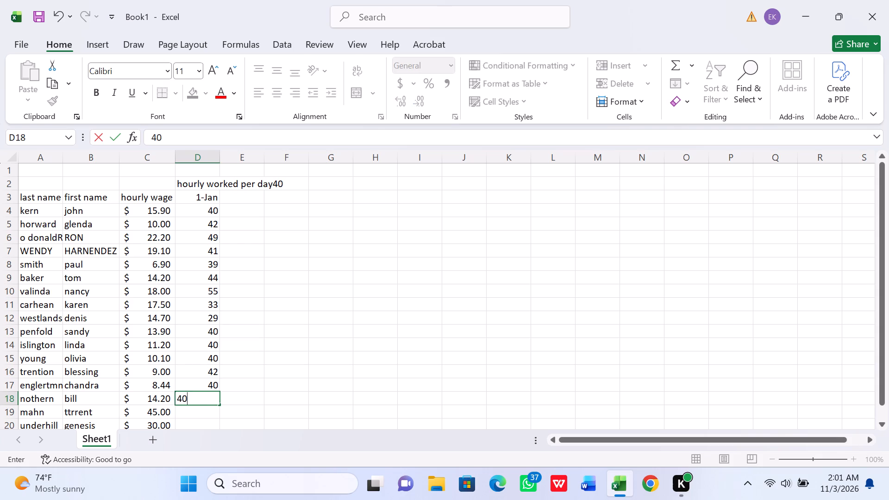
key("Return")
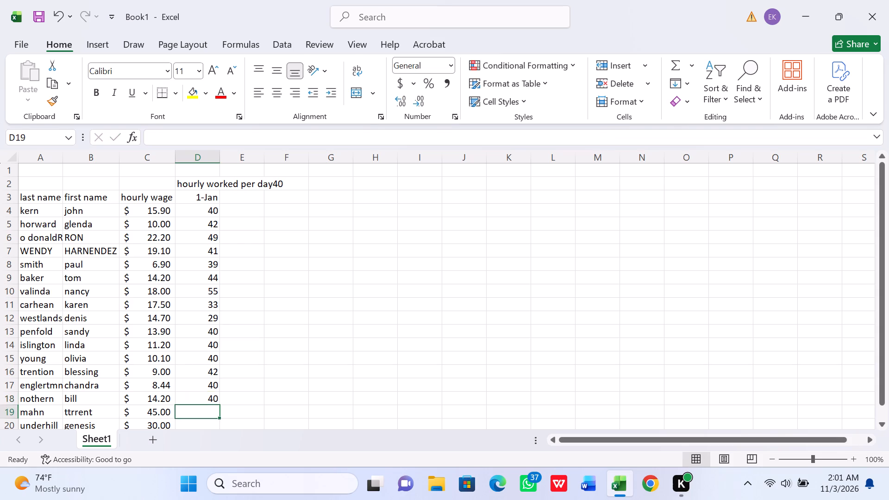
type("41")
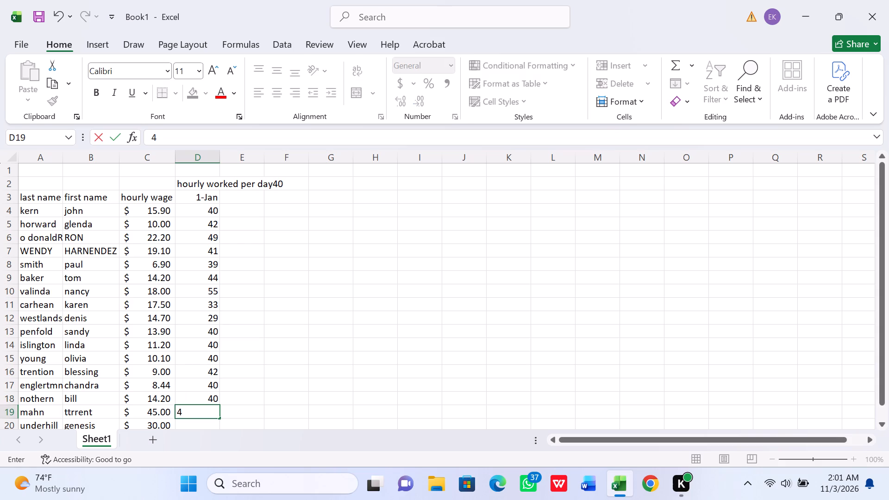
key("Return")
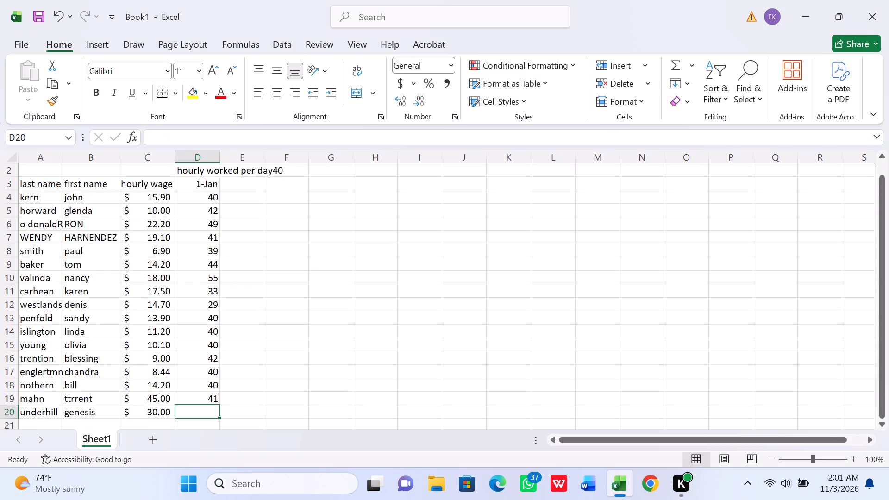
type("39")
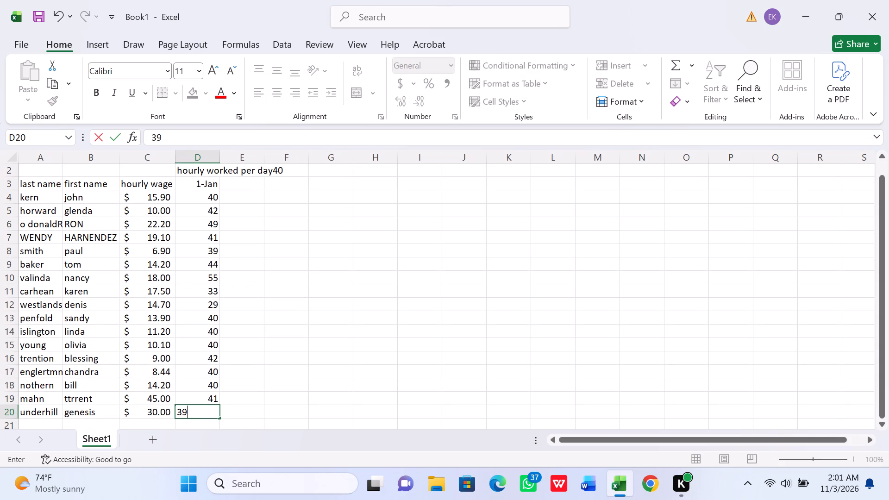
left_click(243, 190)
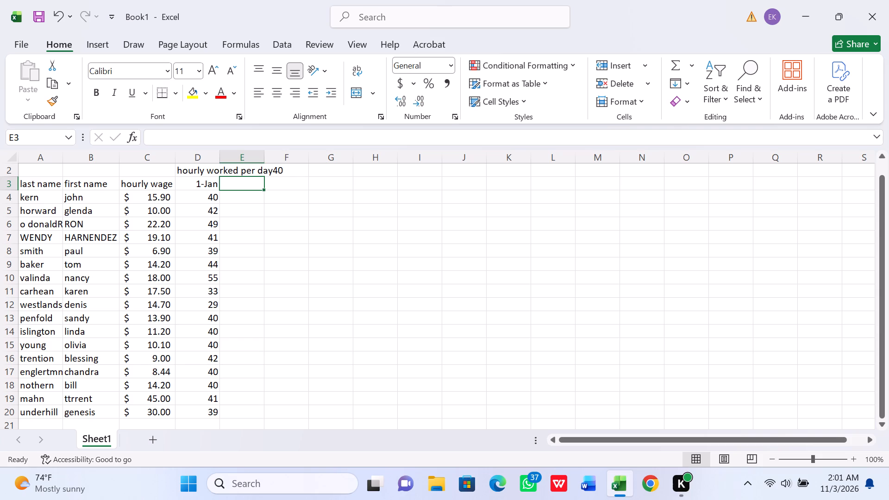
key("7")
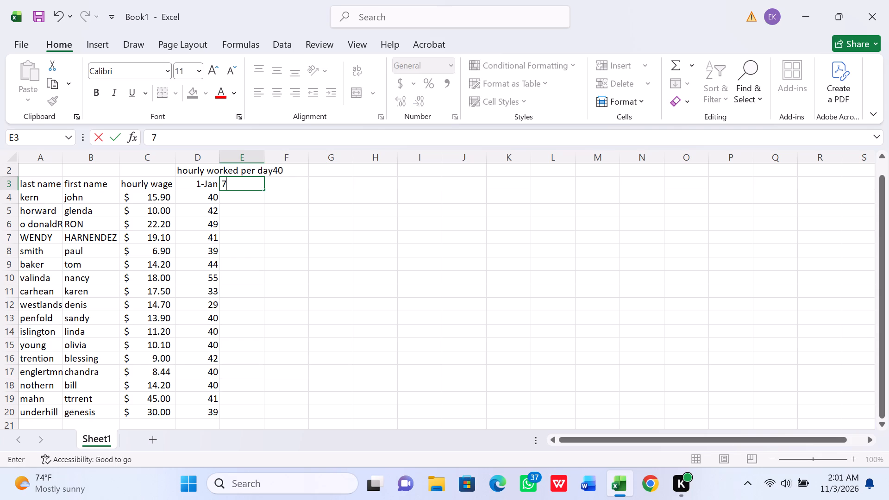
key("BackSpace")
Calculate the first employee's pay in E4 by multiplying hourly wage by hours with the formula =C4*D4.
left_click(234, 200)
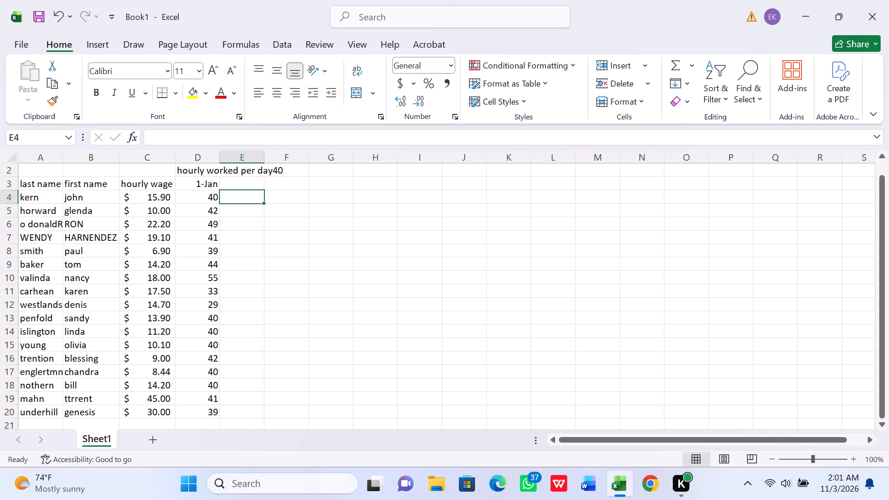
key("equal")
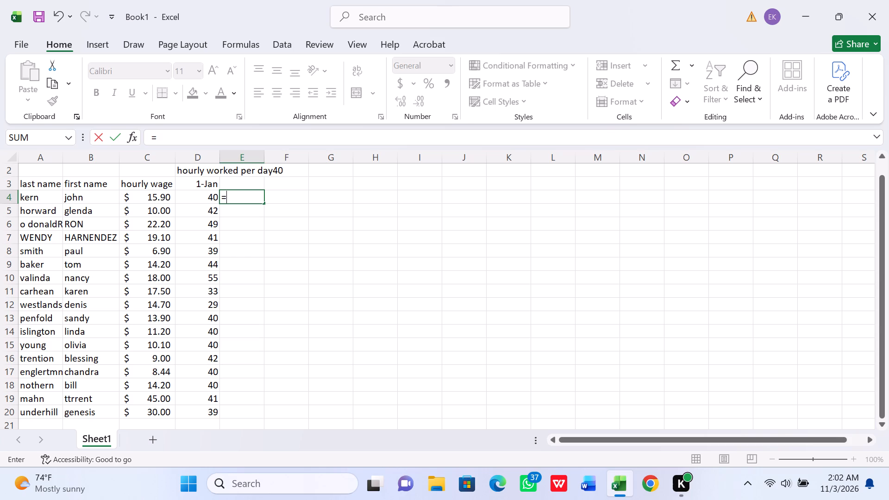
left_click(149, 193)
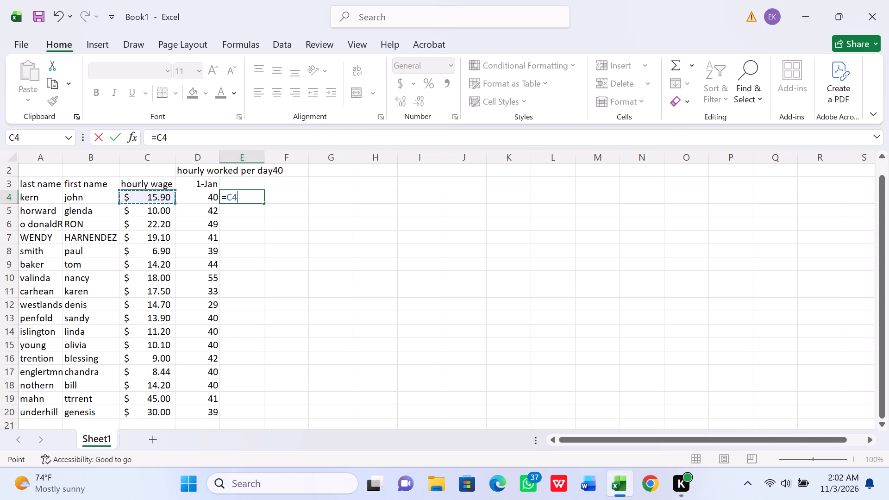
key("shift+asterisk")
left_click(201, 201)
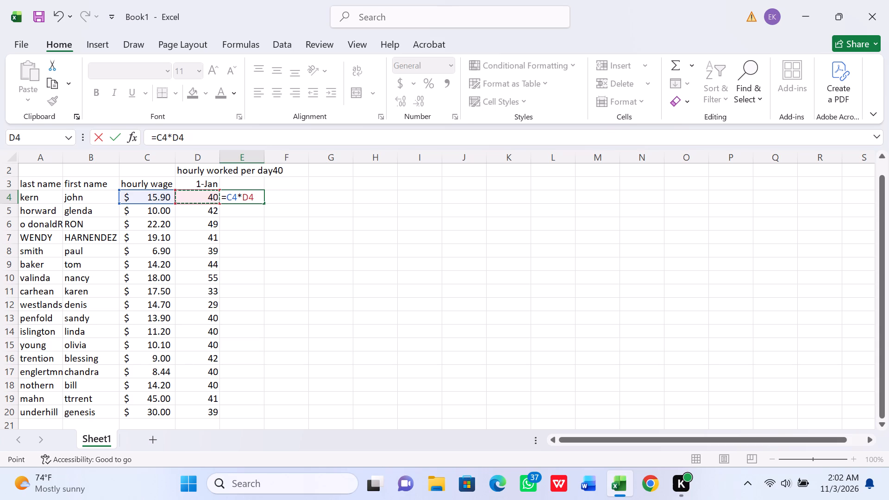
key("Return")
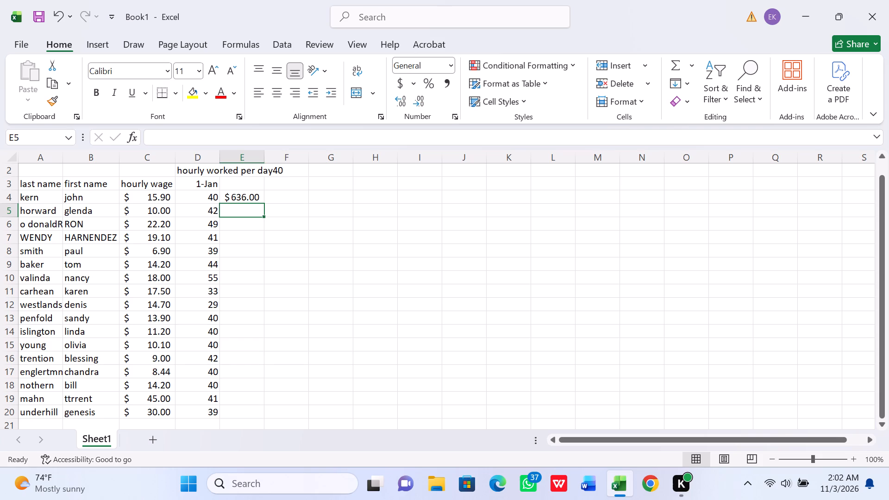
Change the first employee's 1-Jan hours in D4 to 41.
left_click(212, 199)
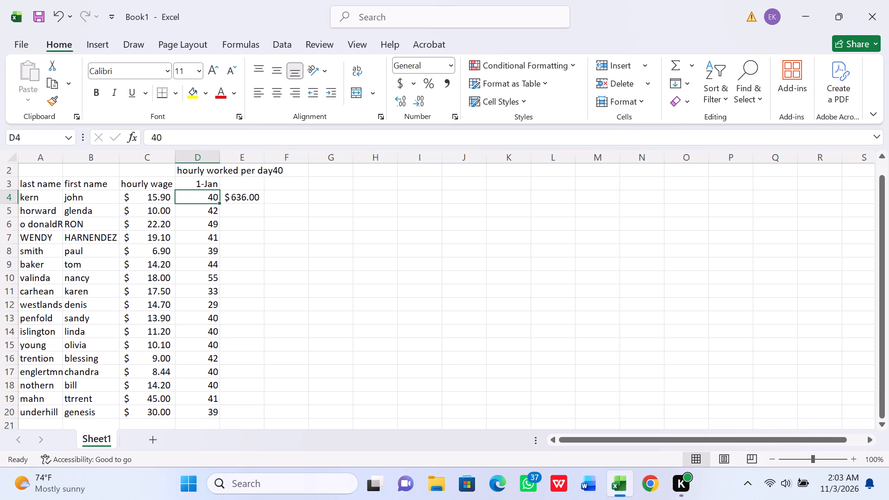
key("4")
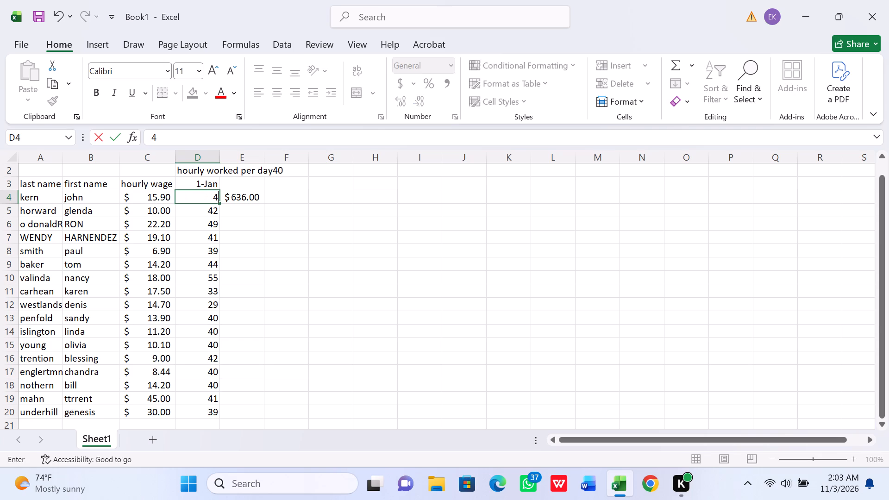
key("1")
key("Return")
Copy the pay formula from E4 and paste it into E5.
left_click(238, 192)
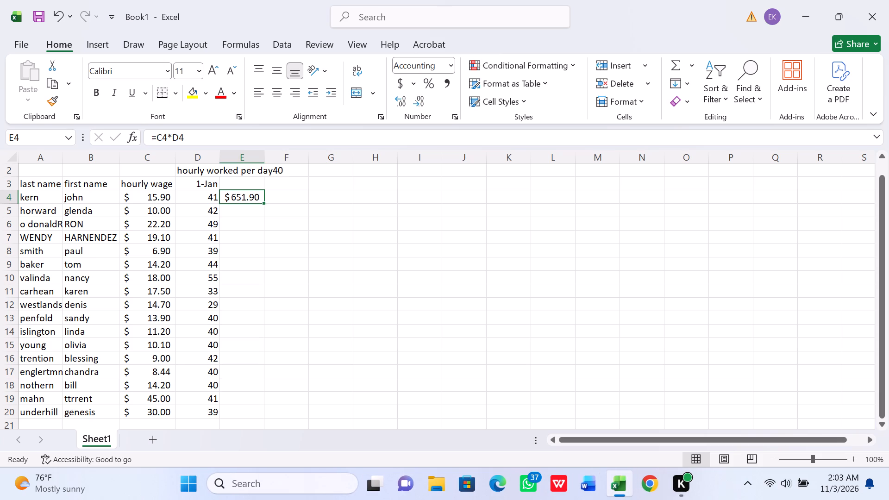
left_click(244, 204)
left_click(218, 193)
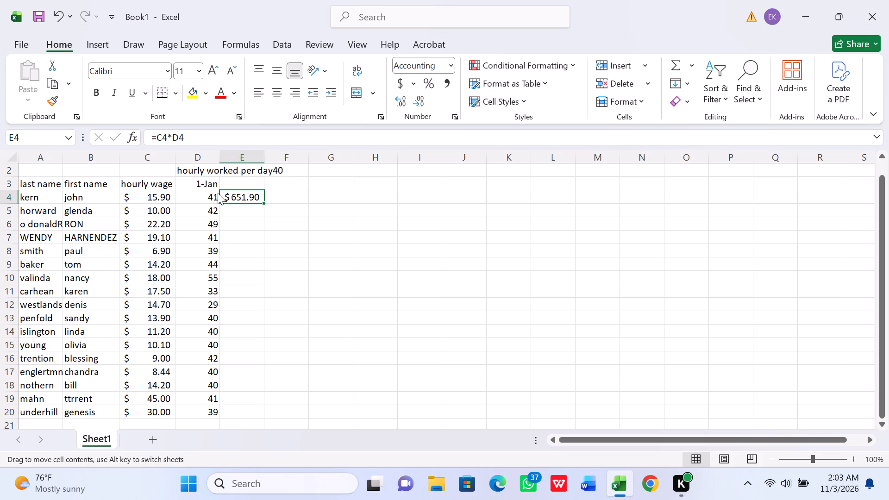
left_click(208, 198)
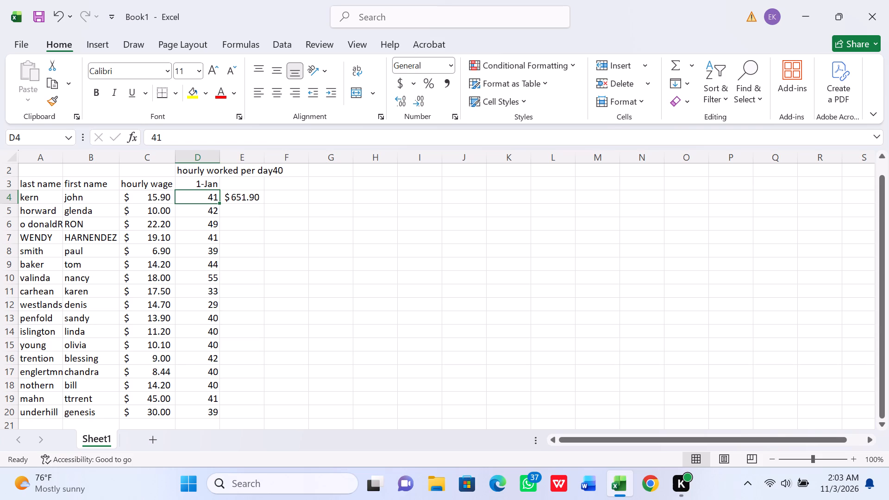
left_click(245, 202)
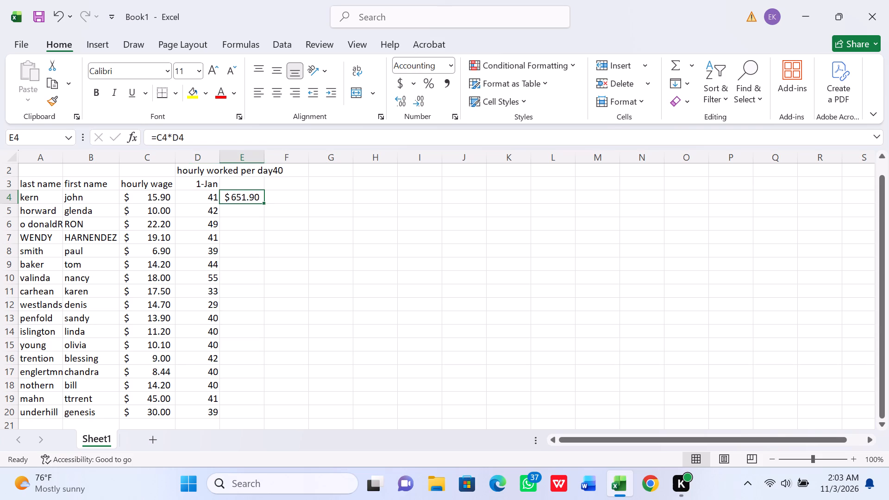
right_click(245, 202)
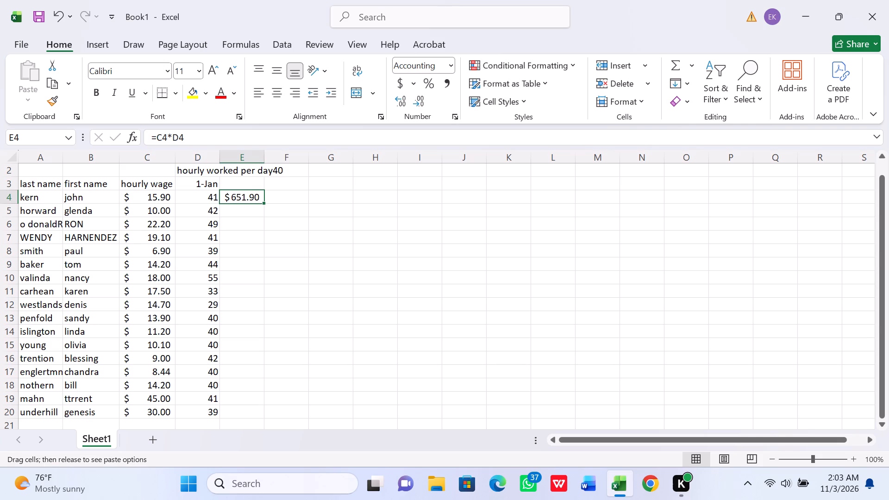
right_click(245, 202)
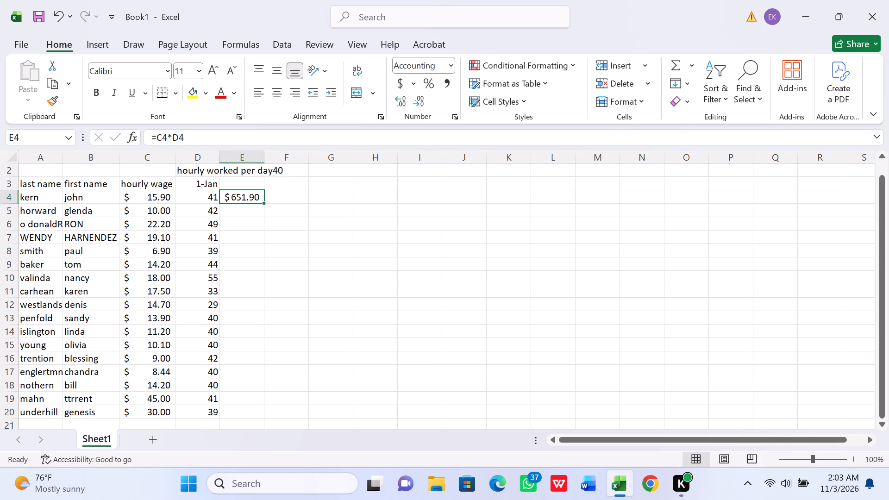
right_click(248, 199)
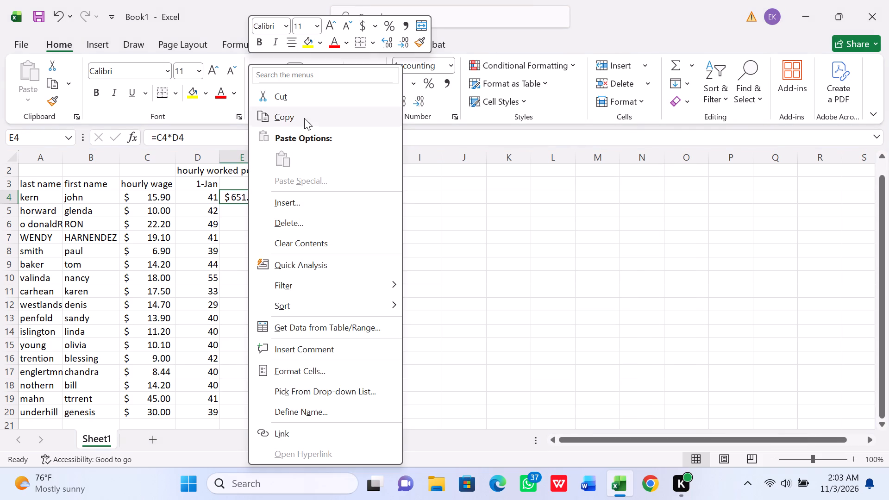
left_click(295, 116)
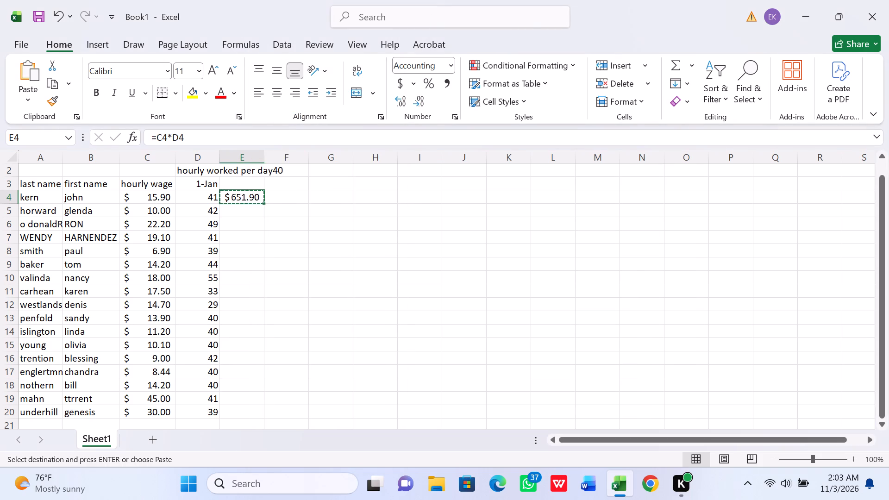
left_click(242, 208)
right_click(242, 208)
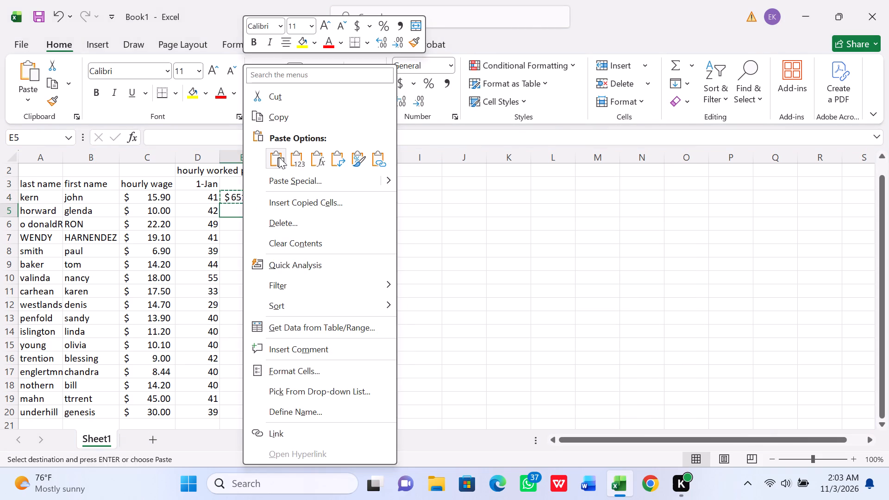
left_click(279, 157)
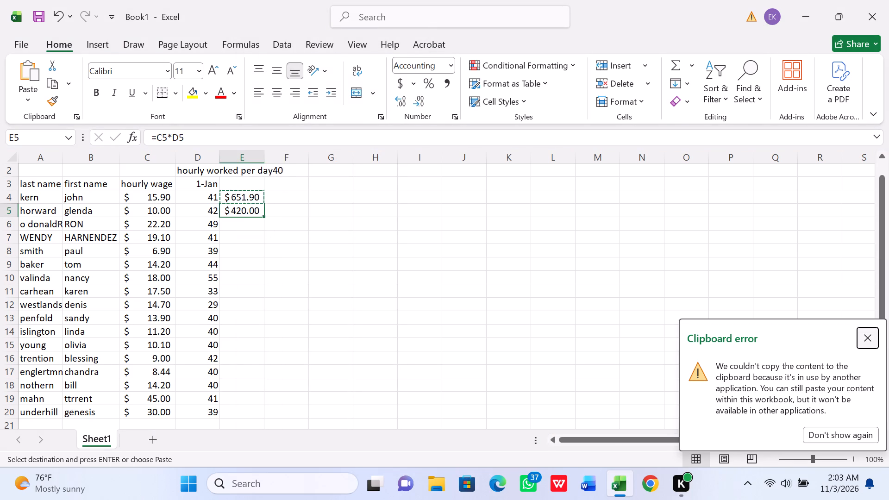
Paste the copied pay formula into E6 through E10.
left_click(244, 229)
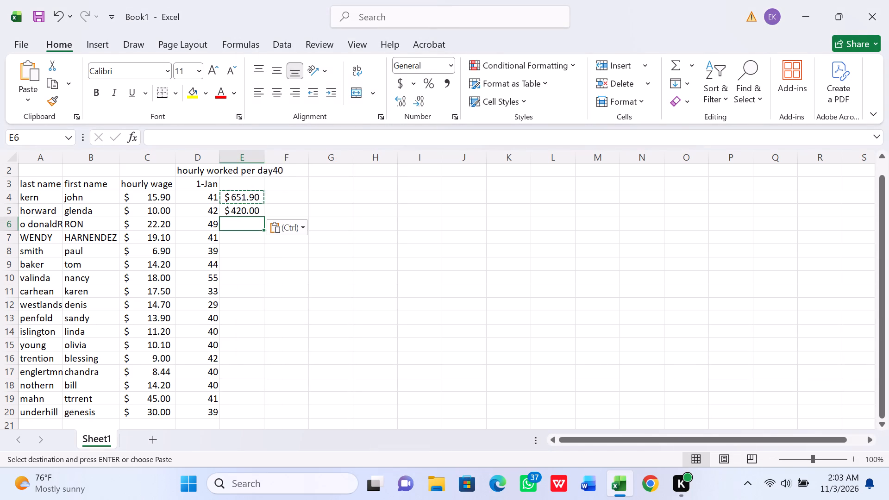
left_click(258, 211)
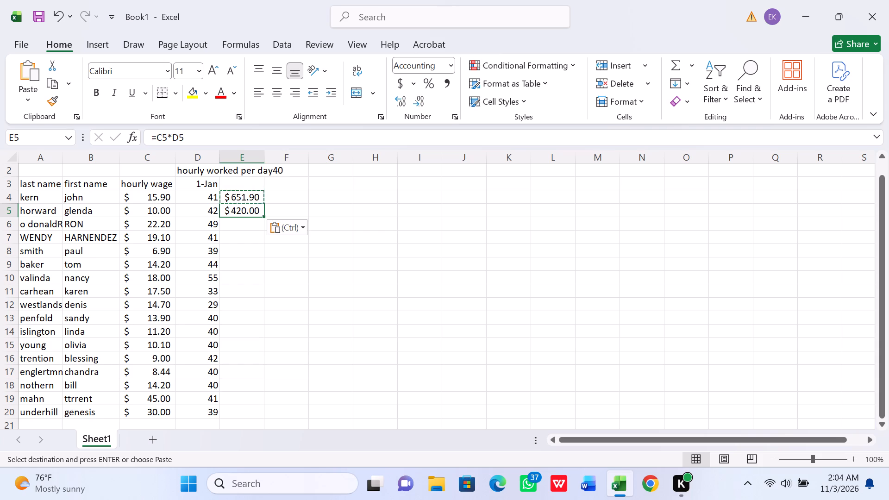
left_click(255, 223)
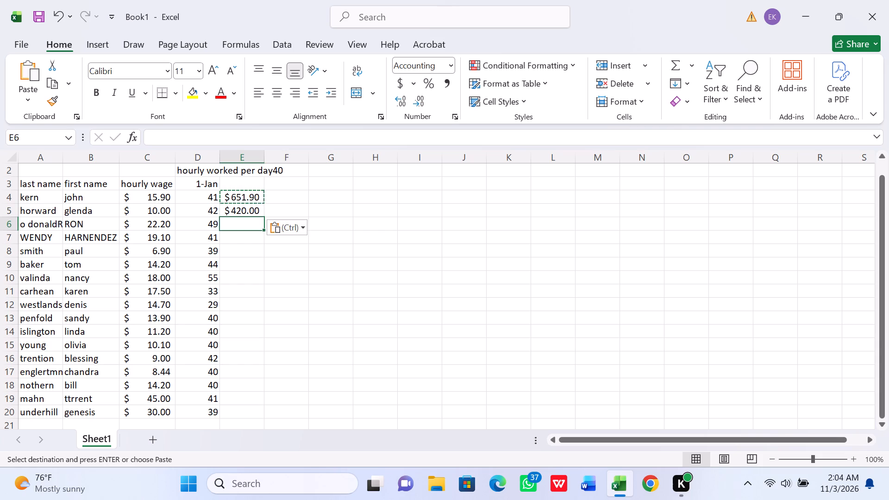
left_click_drag(251, 227, 247, 278)
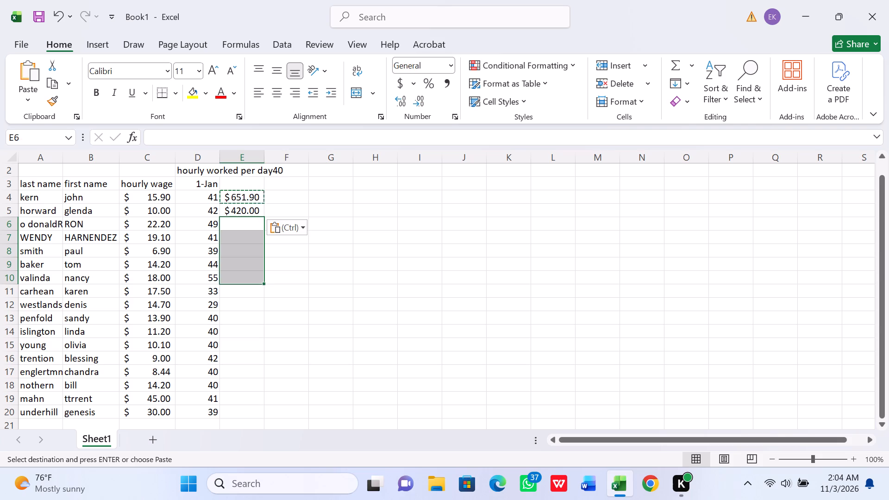
right_click(239, 259)
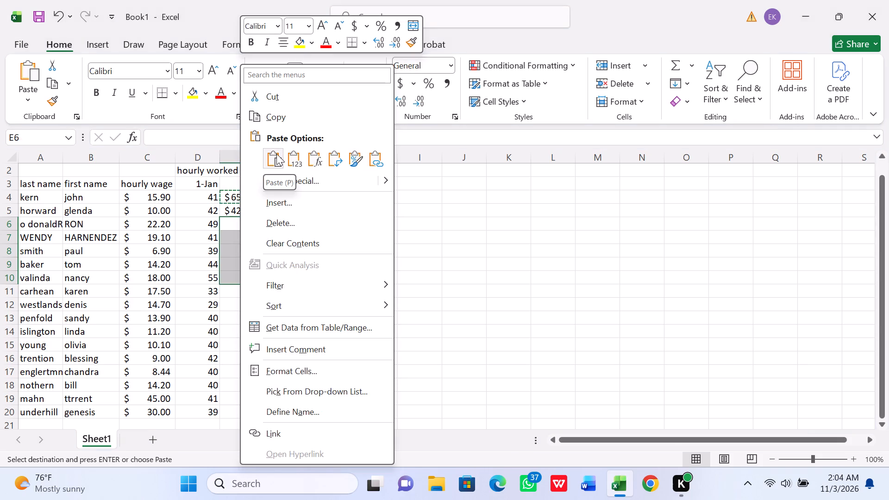
left_click(276, 154)
left_click(283, 244)
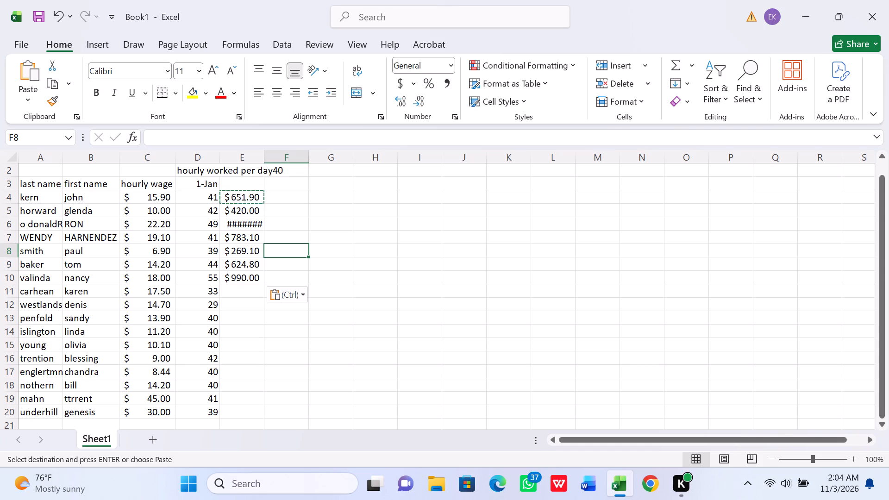
Autofit the width of column E to its pay amounts.
left_click(263, 157)
double_click(263, 157)
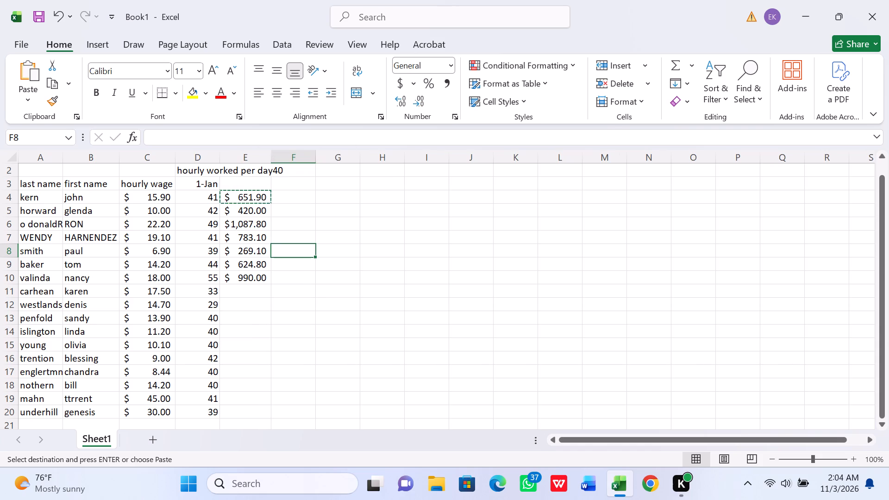
Fill the pay formula from E10 down through E20 for the remaining employees.
left_click(257, 277)
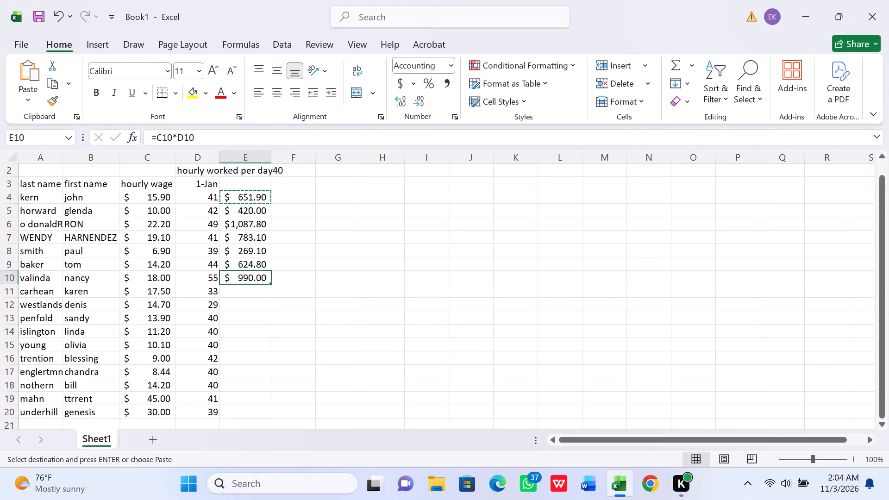
left_click_drag(269, 282, 270, 383)
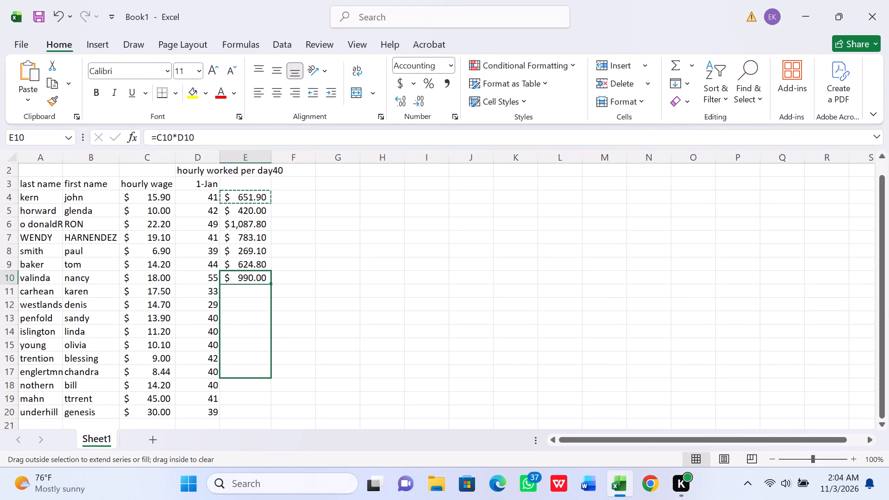
left_click_drag(270, 383, 270, 415)
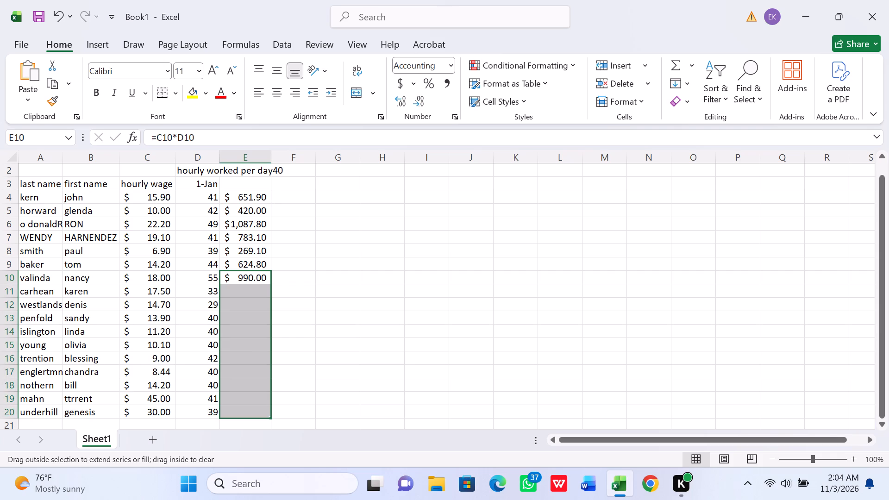
left_click(321, 356)
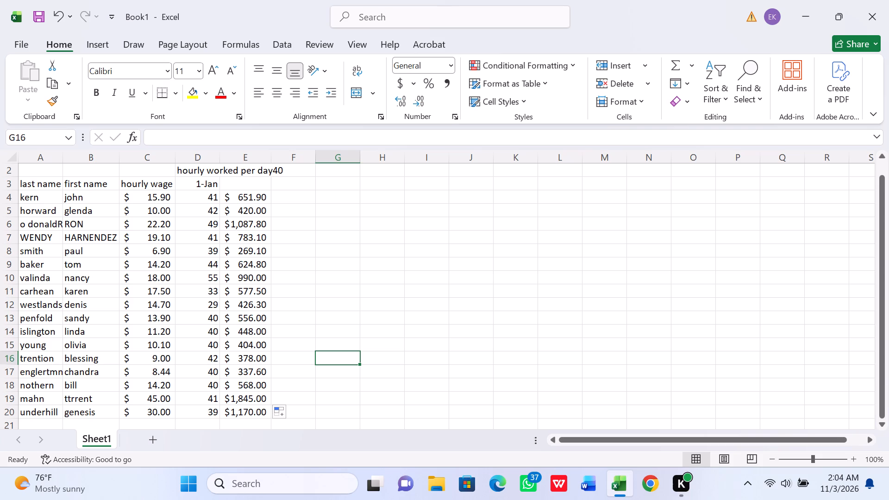
Enter the summary row labels max, min, avarage and total in cells A22 through A25, below the employee list.
triple_click(881, 422)
double_click(881, 422)
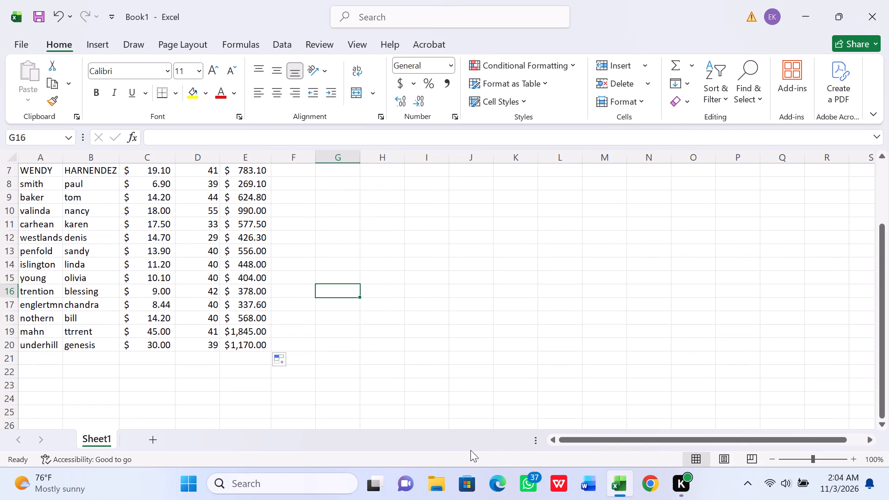
left_click(41, 371)
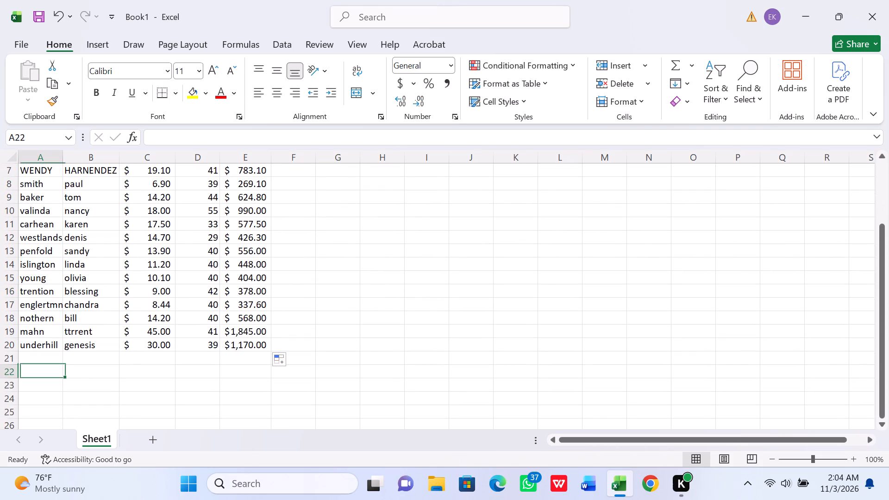
type("ma")
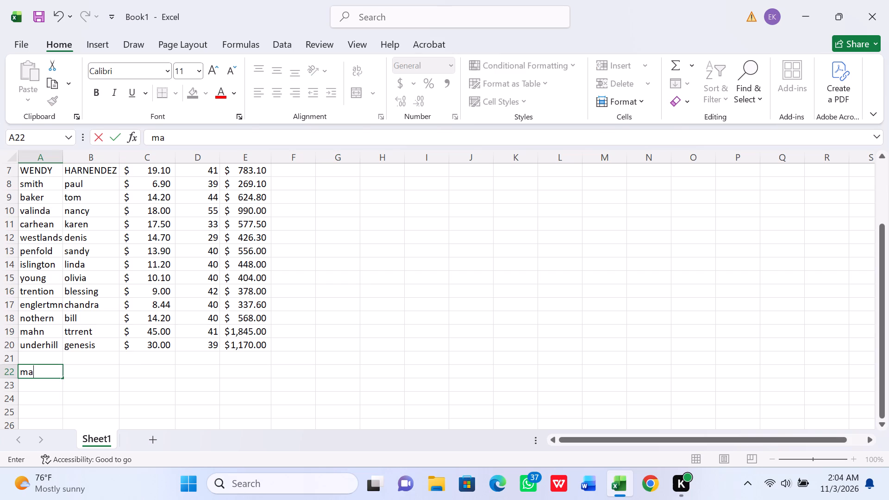
key("x")
key("Return")
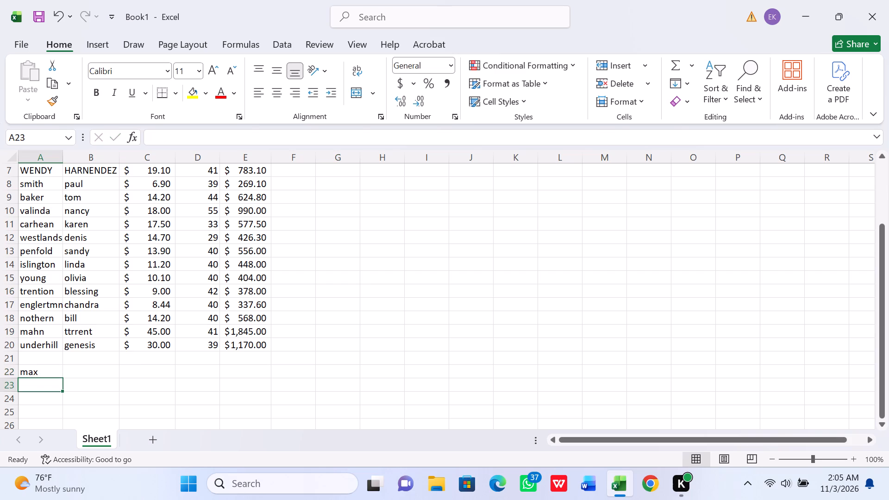
type("min")
key("Return")
key("a")
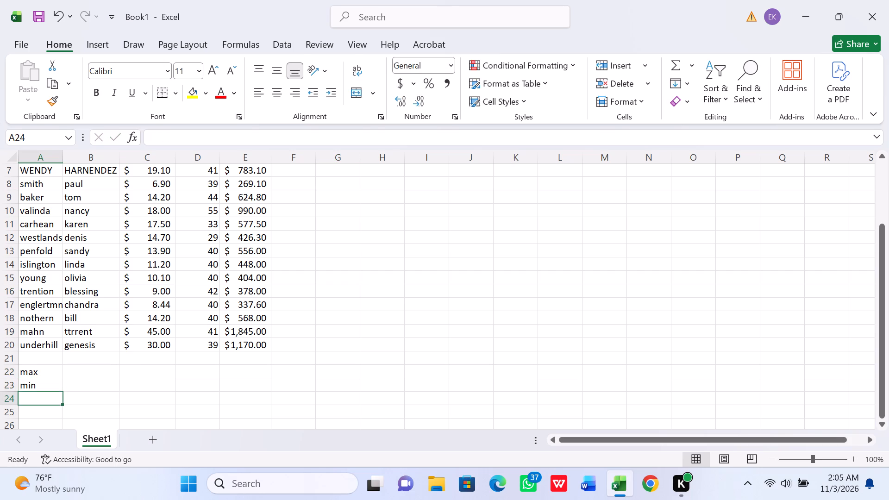
type("varage")
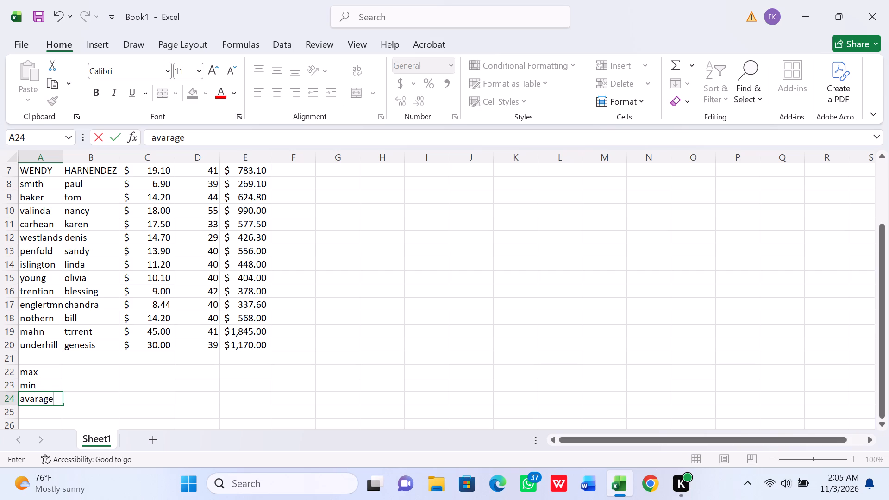
key("Return")
type("tota")
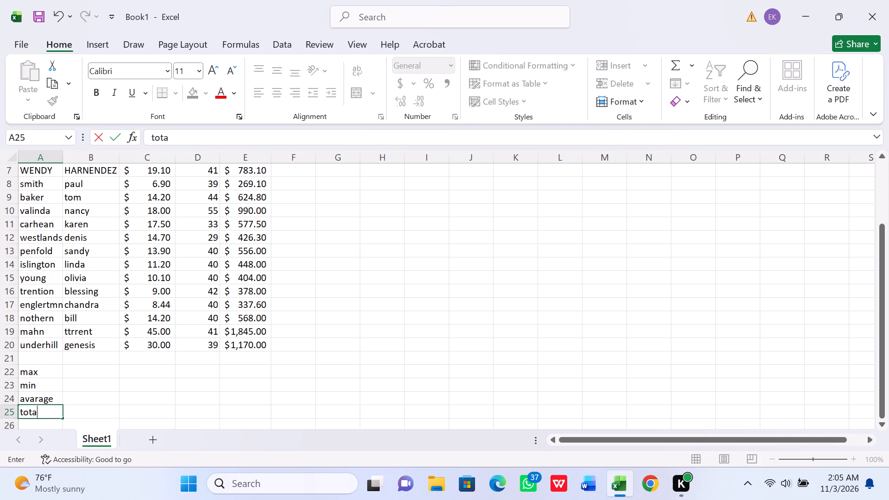
key("Return")
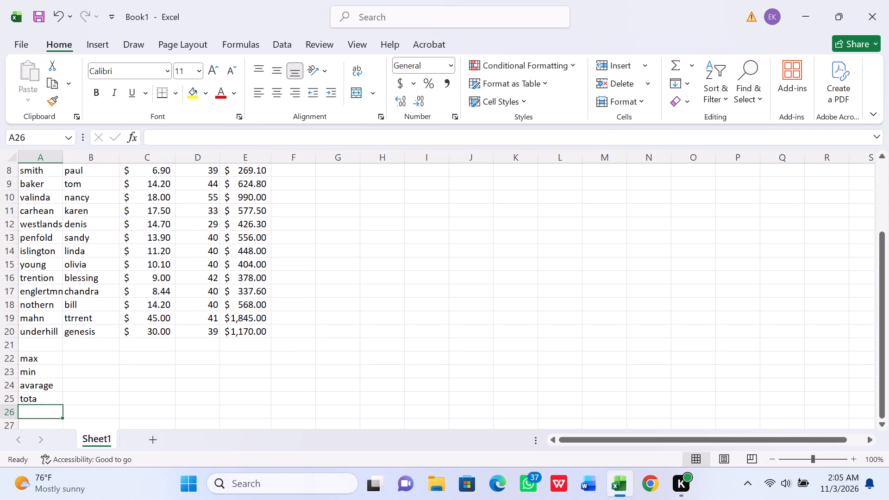
left_click(39, 398)
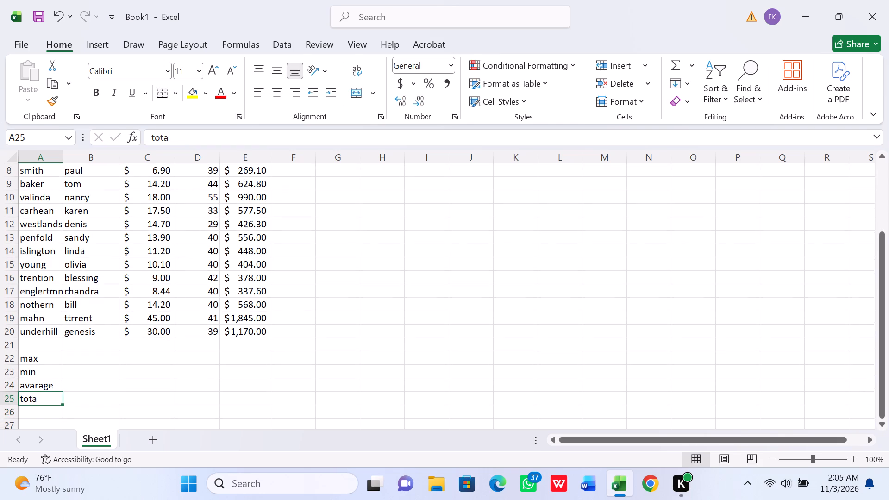
key("l")
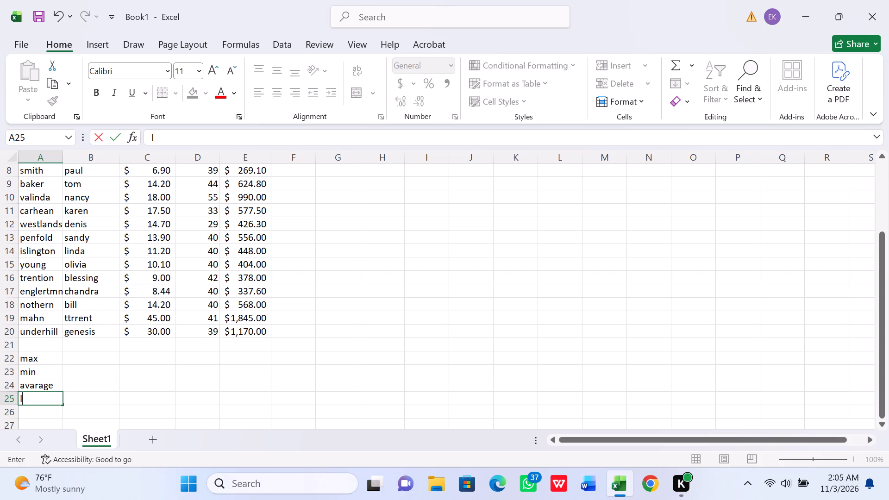
key("BackSpace")
type("total")
Calculate the highest hourly wage in C22 with the formula =MAX(C4:C20).
left_click(129, 356)
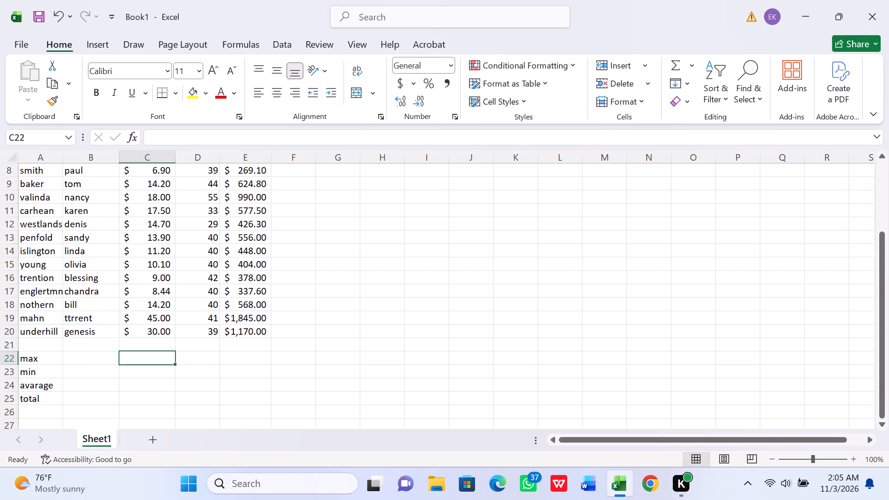
key("equal")
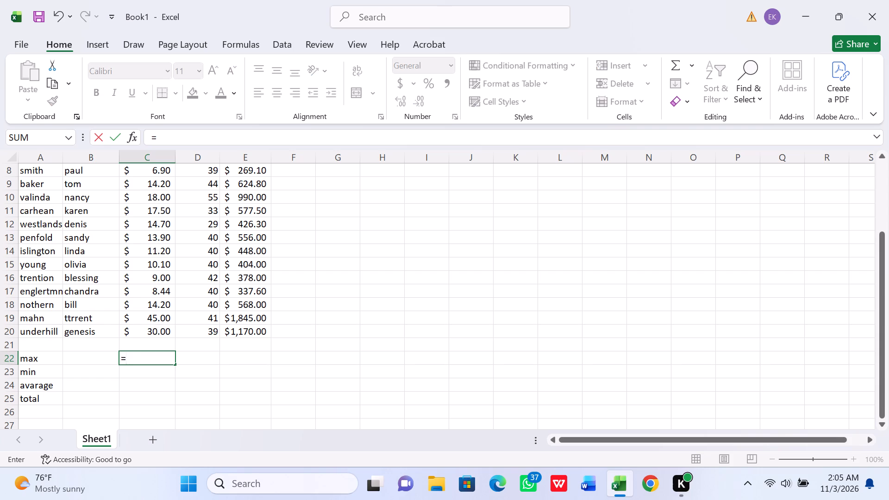
type("MIN")
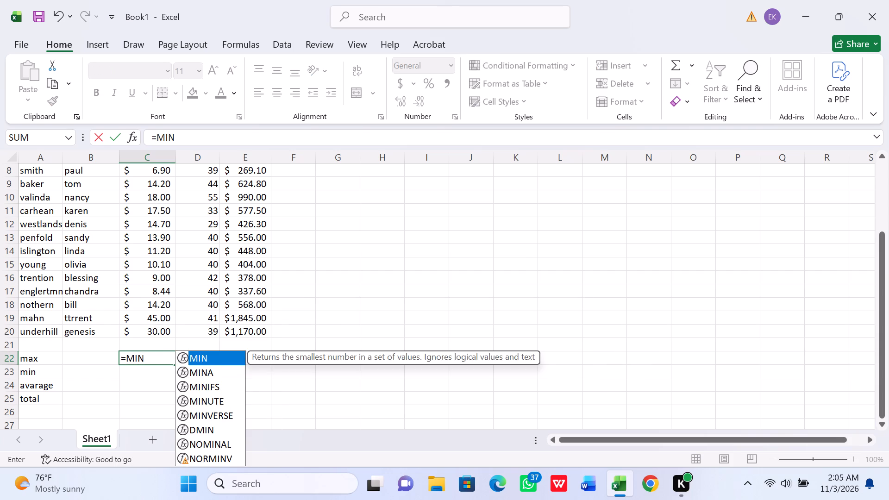
key("BackSpace")
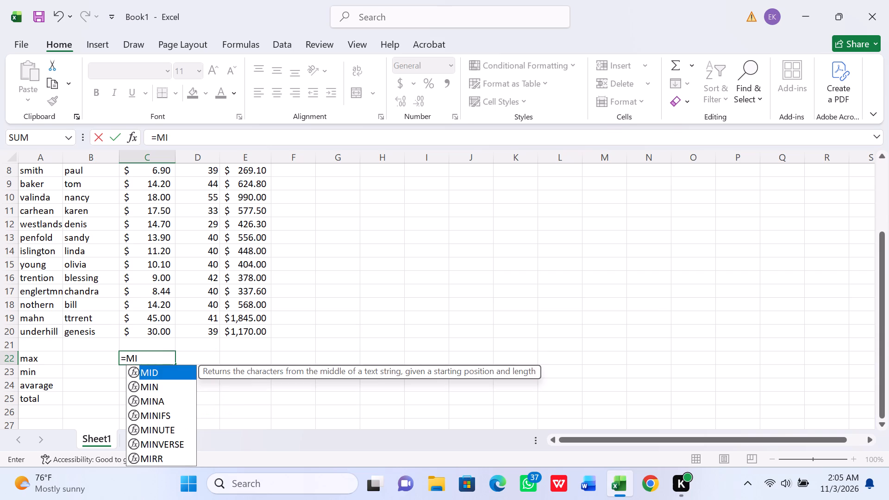
key("BackSpace")
key("a")
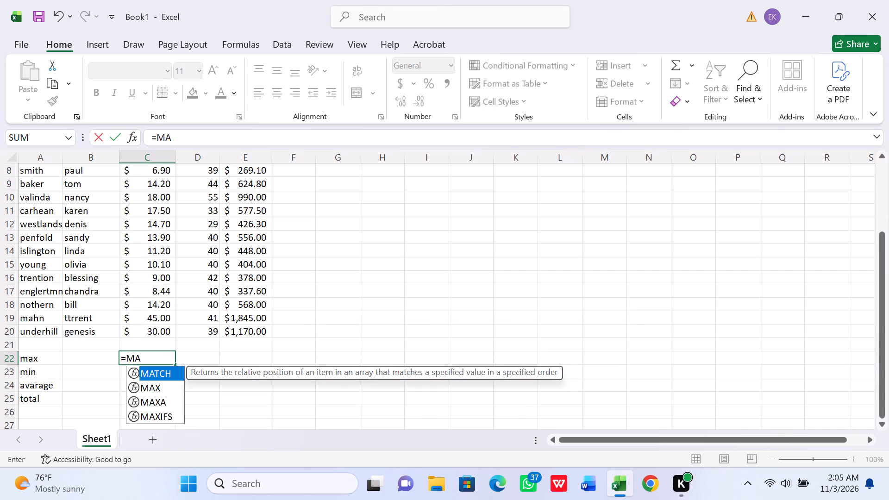
key("x")
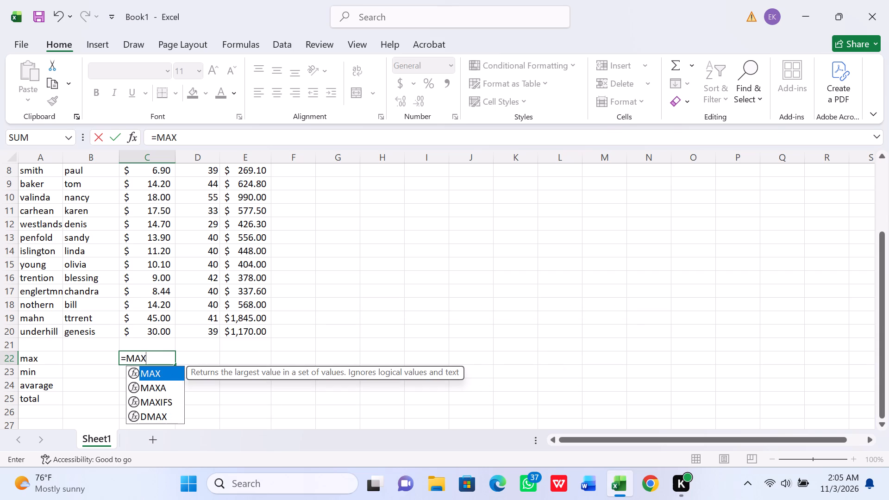
key("shift+parenleft")
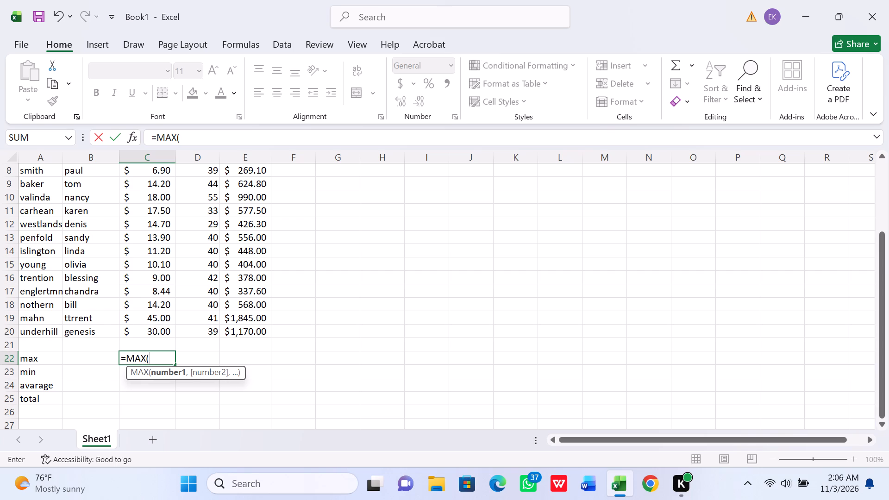
left_click_drag(152, 327, 160, 207)
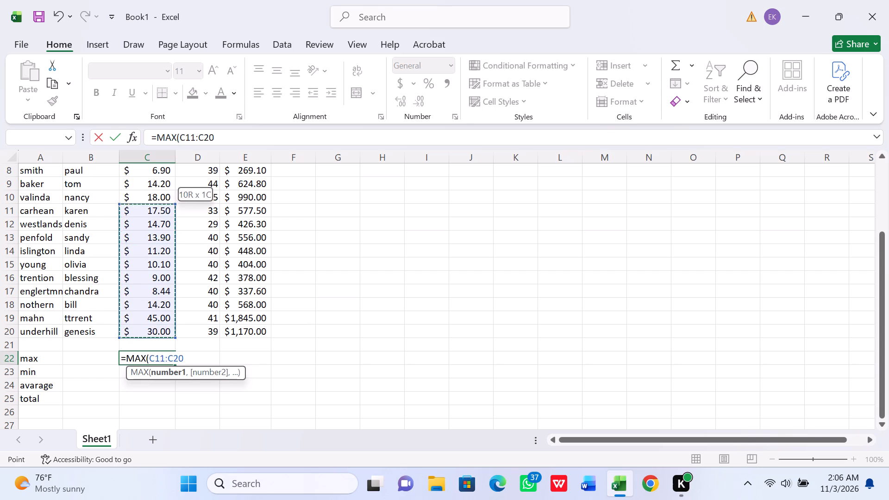
left_click_drag(160, 207, 162, 163)
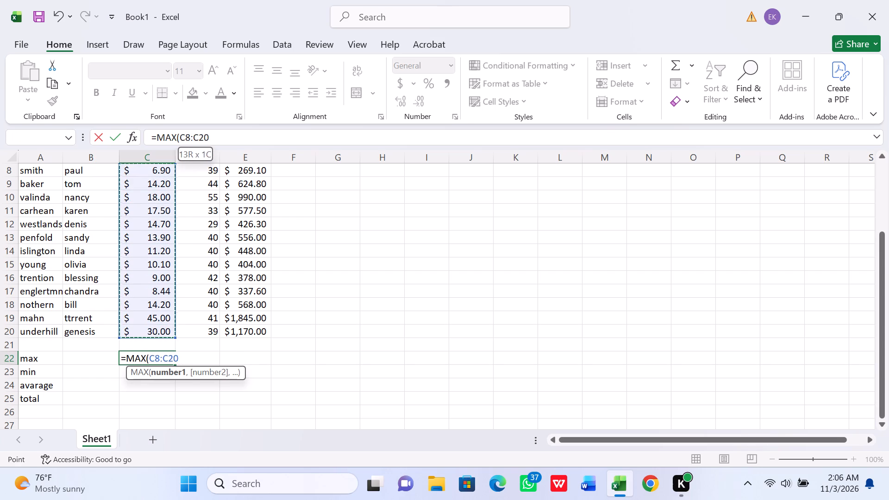
left_click_drag(162, 163, 159, 177)
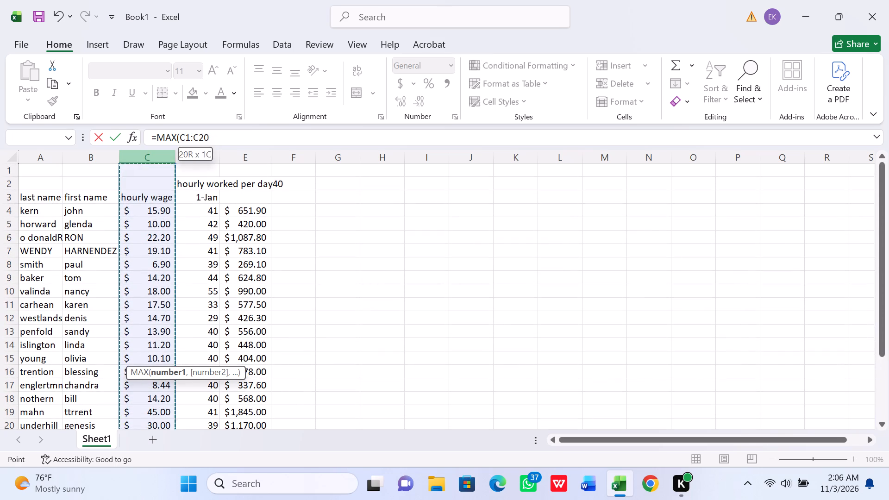
left_click_drag(159, 177, 155, 209)
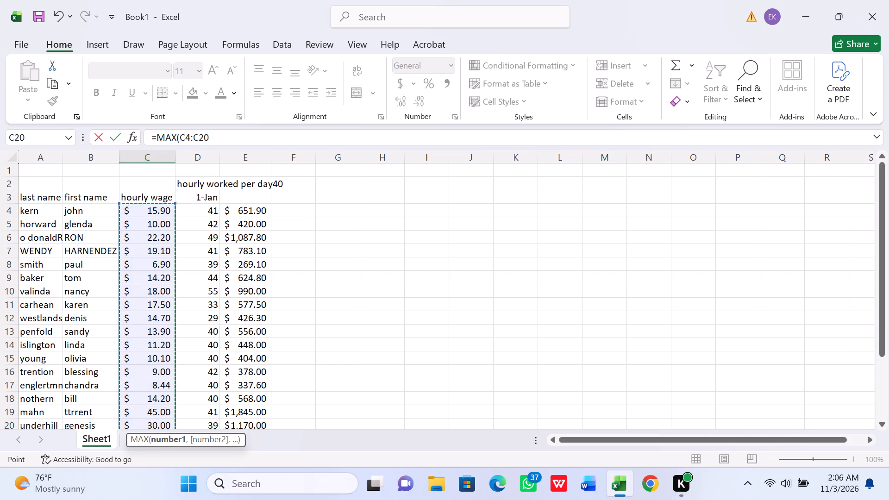
key("shift+parenright")
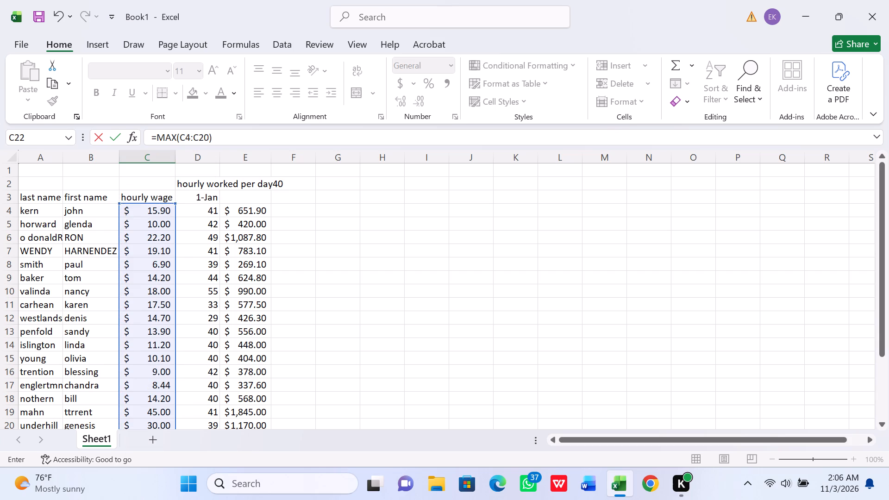
key("Return")
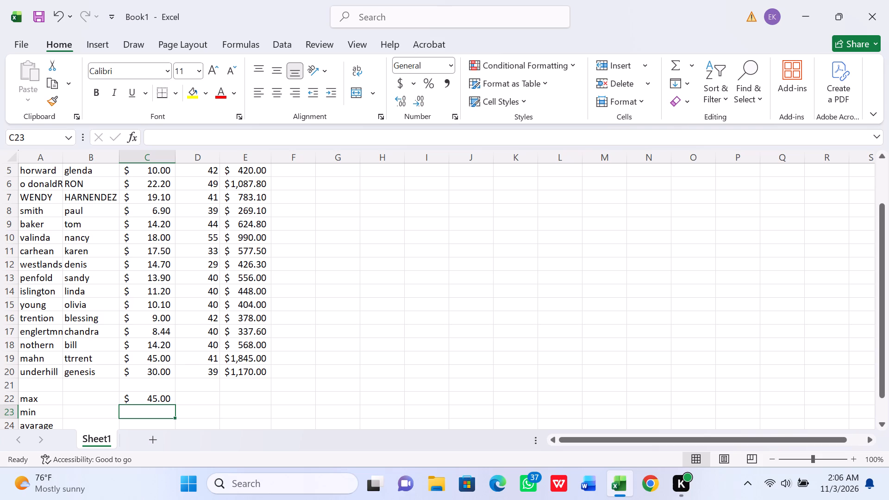
Calculate the lowest hourly wage in C23 with the formula =MIN(C4:C20).
key("equal")
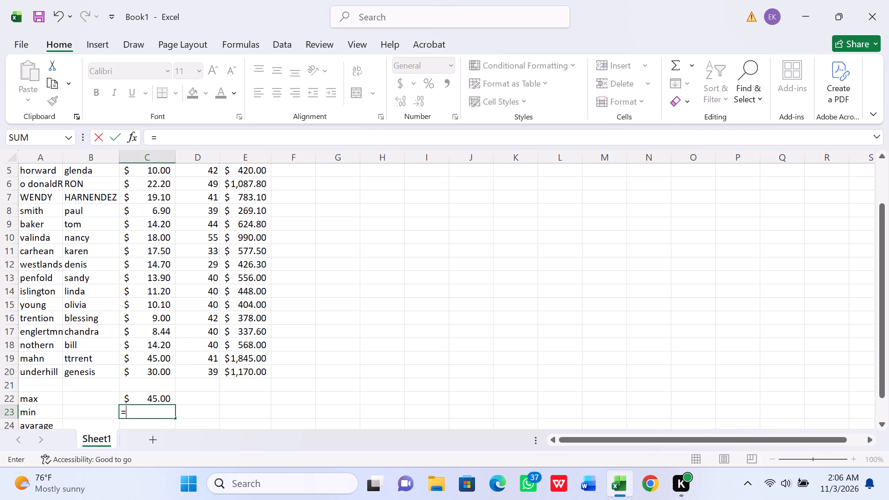
type("MIN")
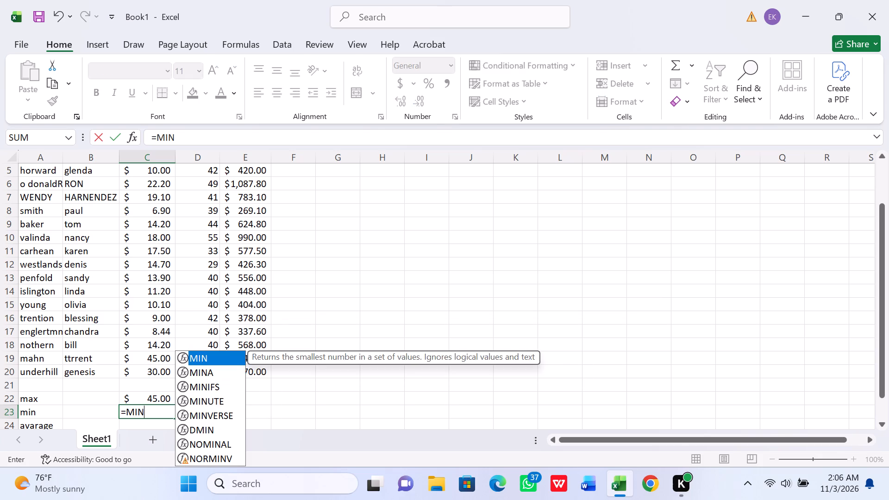
key("shift+parenleft")
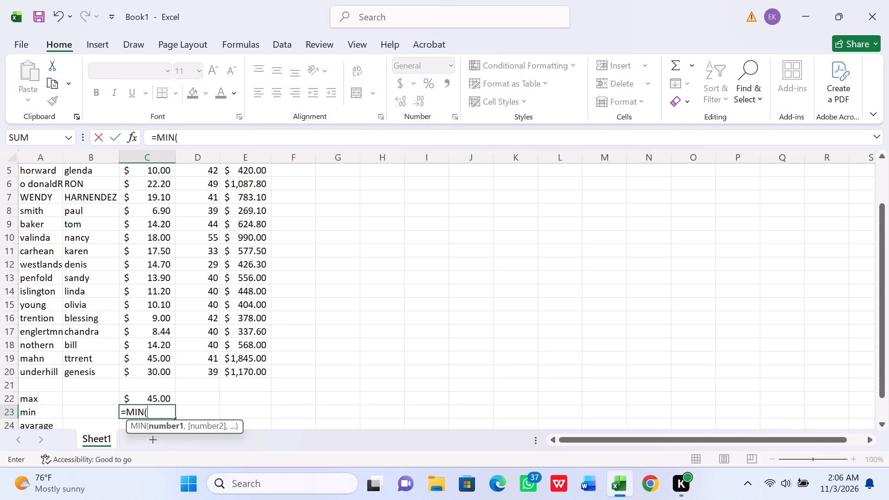
left_click(168, 376)
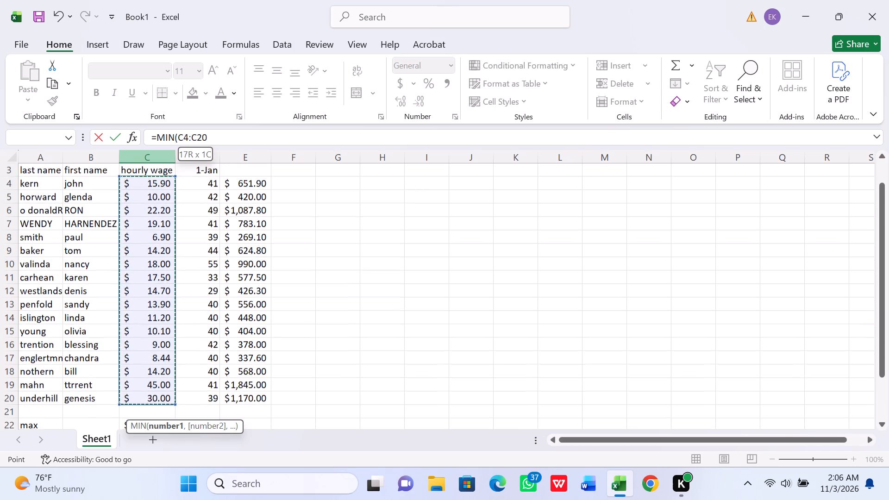
left_click_drag(161, 152, 152, 211)
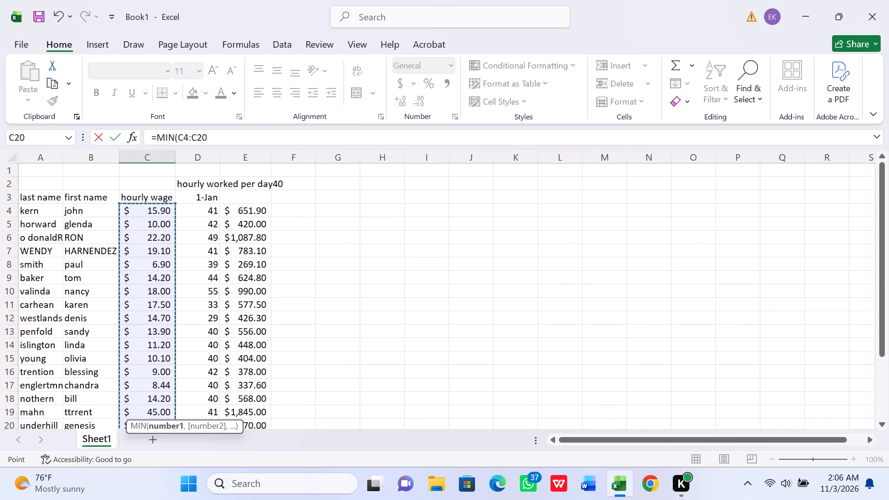
key("shift+parenright")
key("Return")
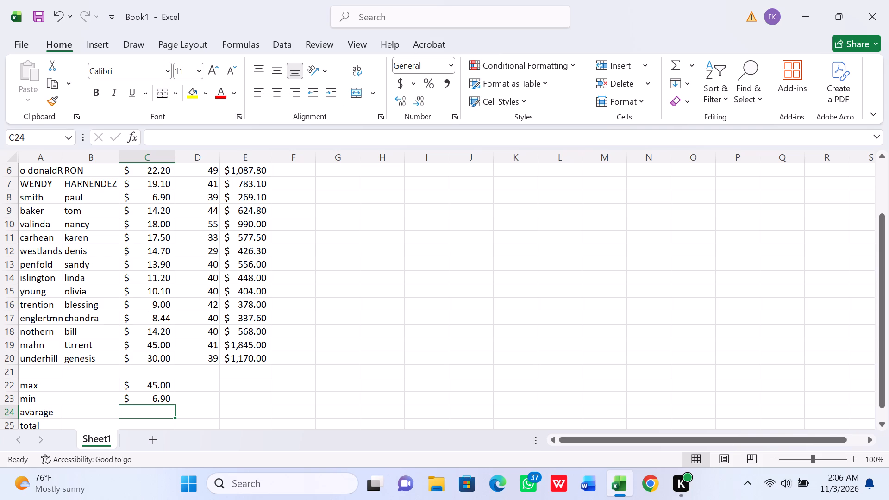
Calculate the average hourly wage in C24 with the formula =AVERAGE(C4:C20).
key("equal")
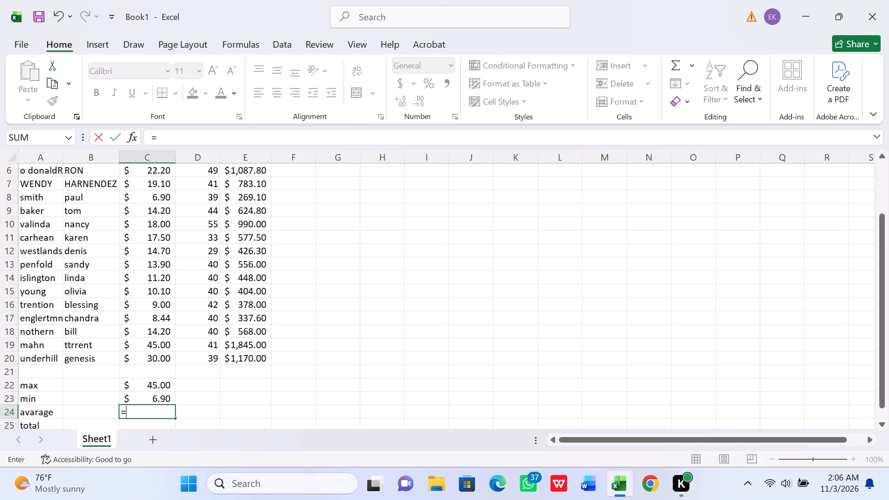
type("AV")
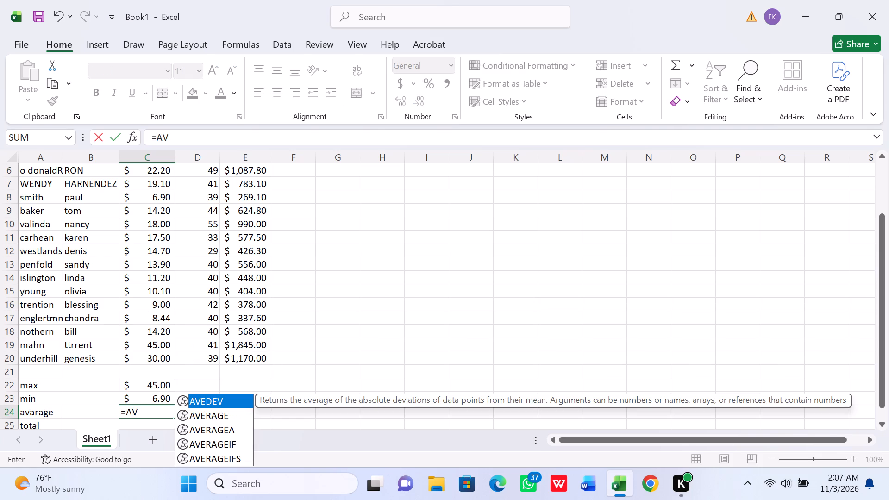
key("e")
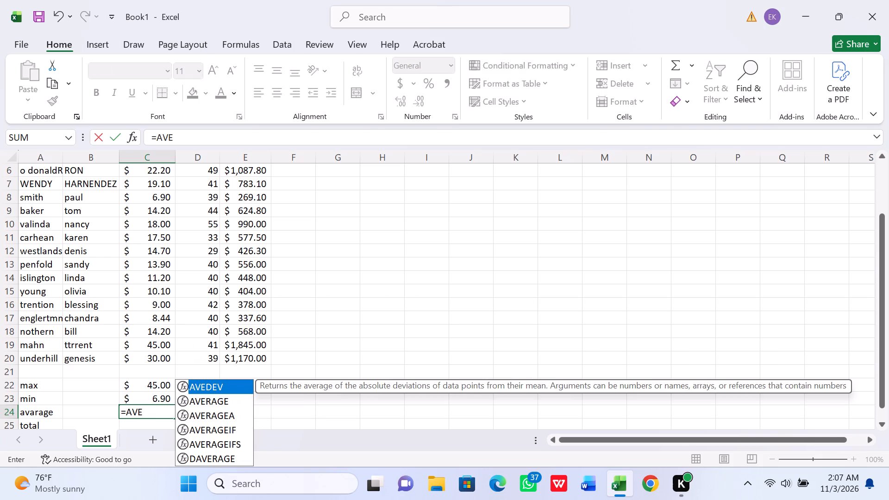
type("RA")
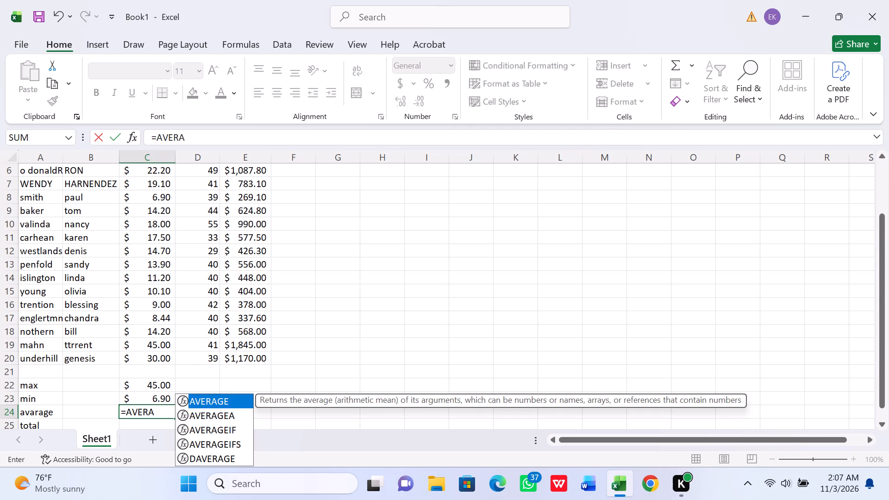
key("g")
key("e")
key("shift+parenleft")
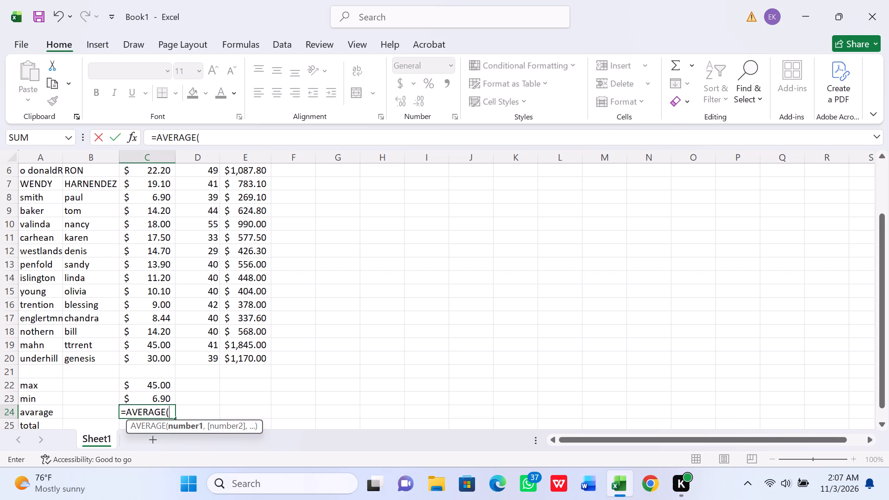
left_click_drag(157, 357, 170, 176)
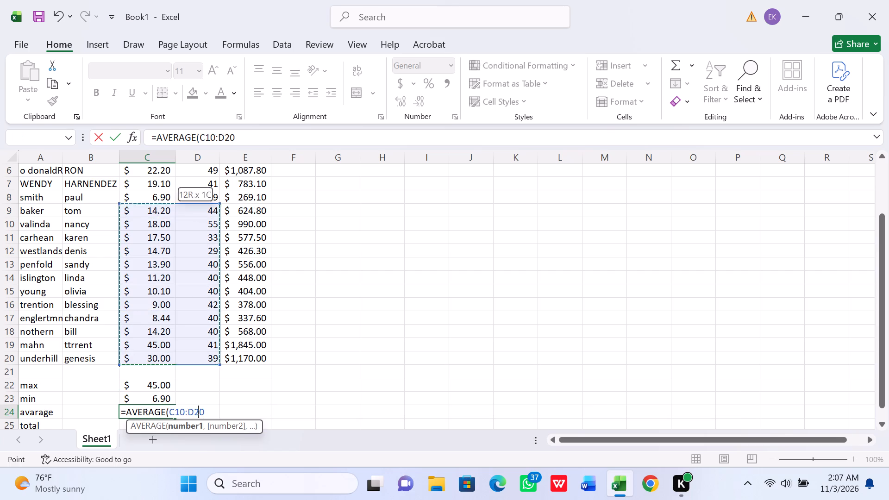
left_click_drag(170, 176, 155, 184)
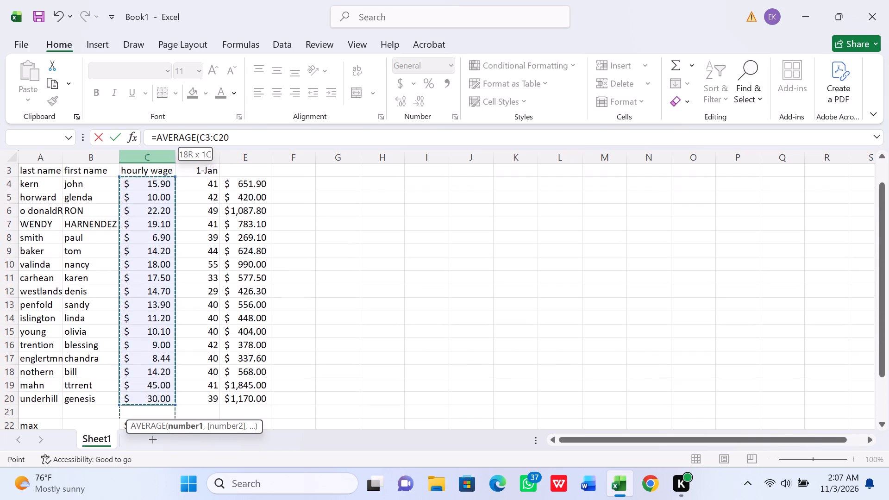
left_click_drag(155, 184, 155, 185)
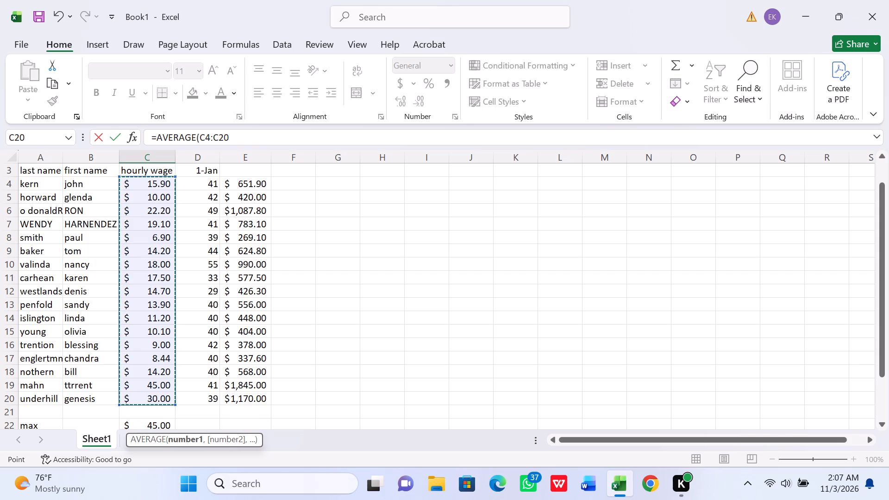
key("shift+parenright")
key("Return")
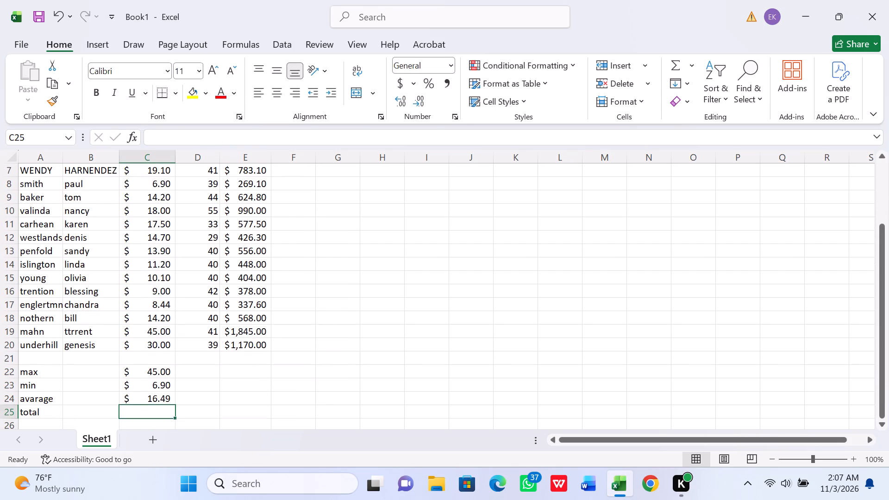
Copy the max, min and average formulas from C22:C24 and paste them into the hours column starting at D22.
left_click(142, 407)
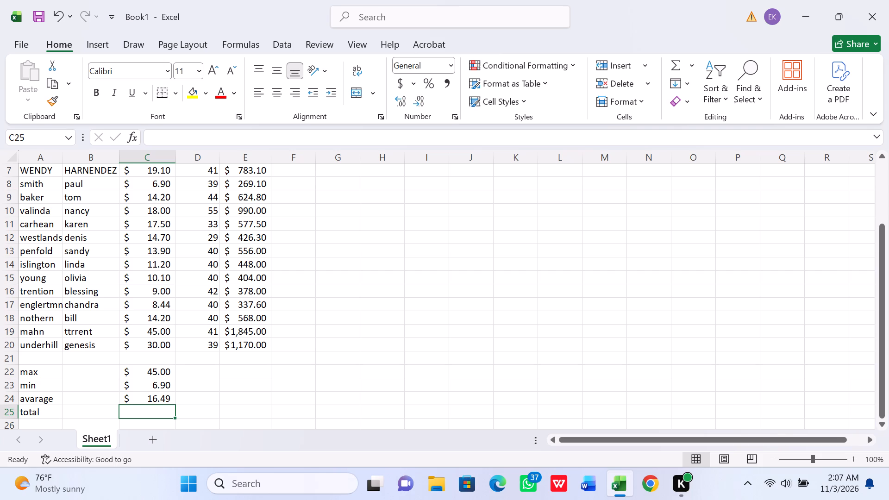
left_click_drag(145, 368, 152, 393)
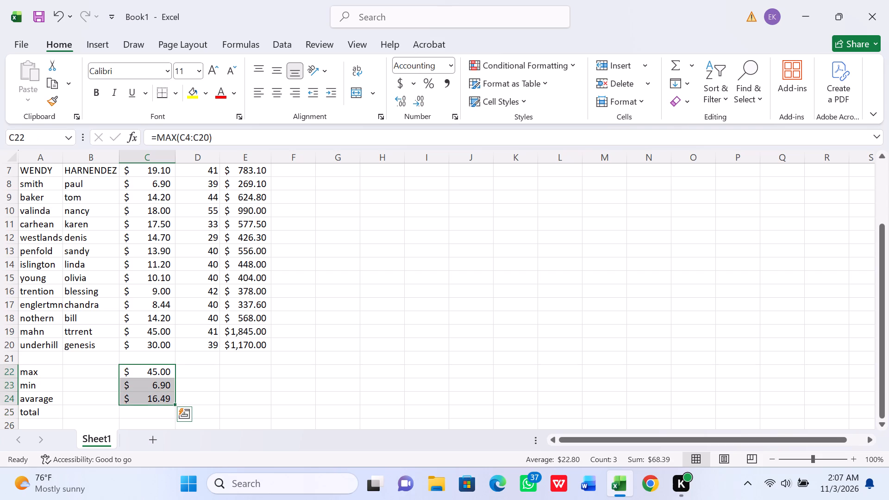
right_click(152, 393)
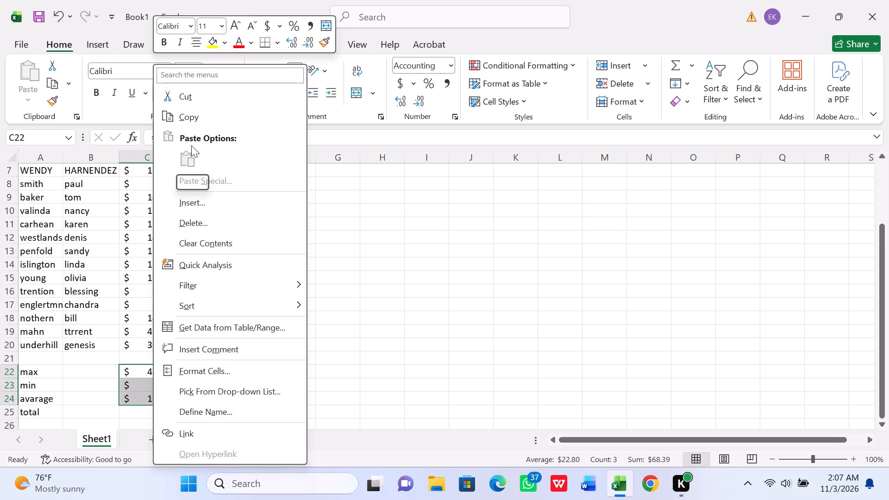
left_click(189, 112)
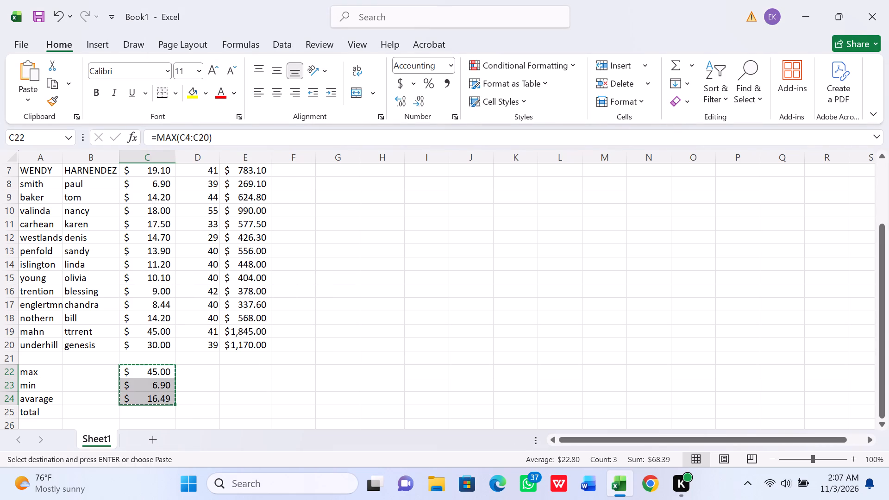
left_click(207, 364)
left_click(201, 377)
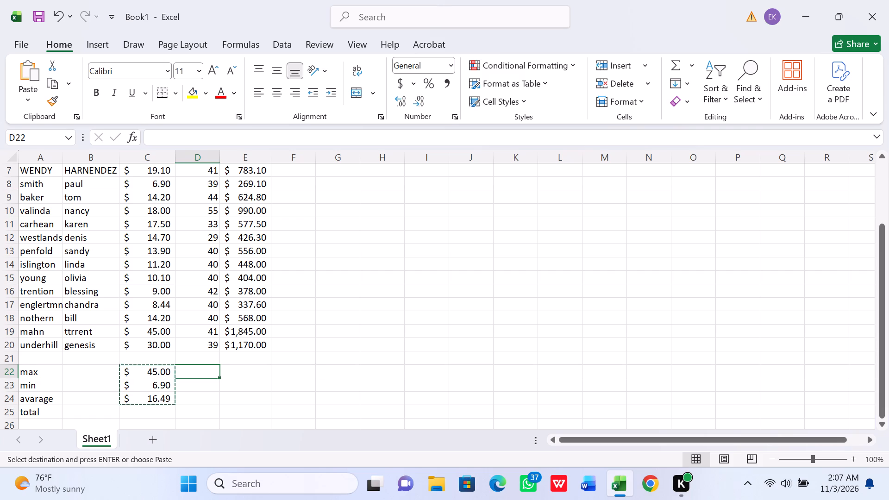
right_click(201, 377)
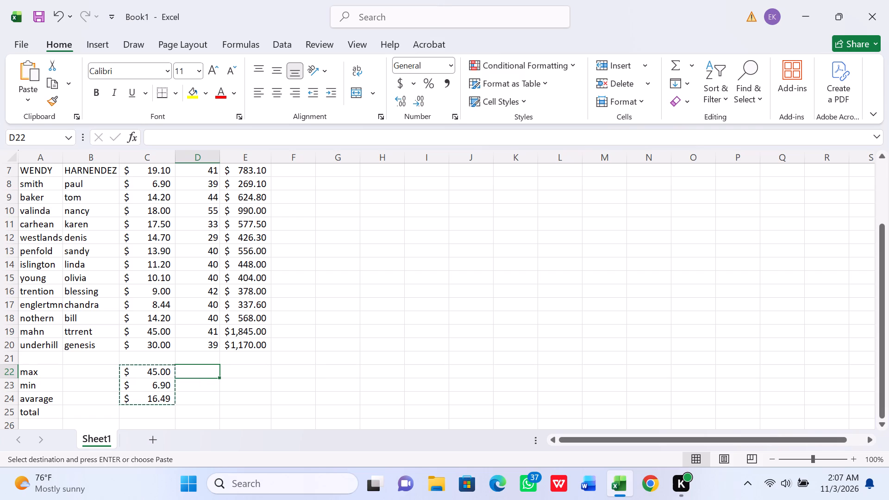
right_click(201, 372)
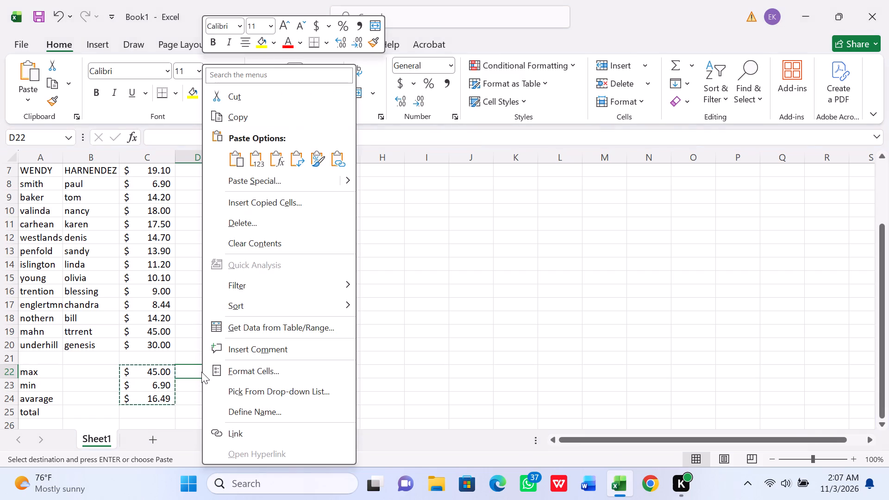
left_click(235, 159)
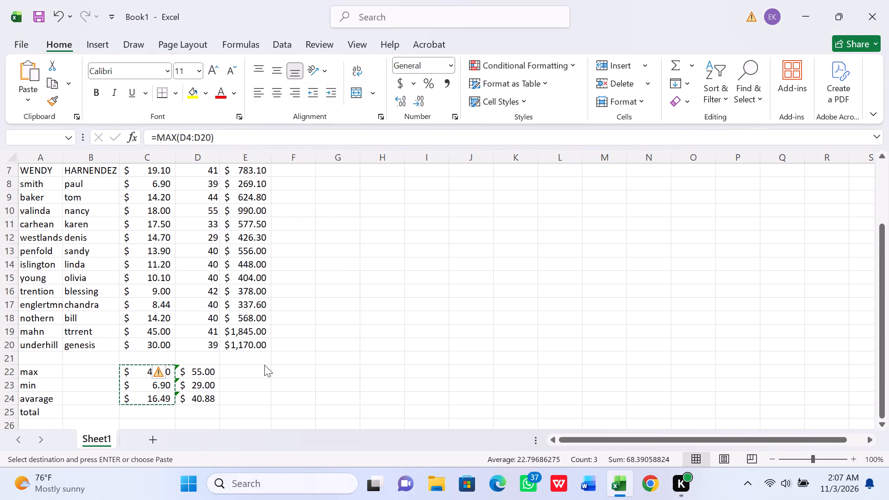
left_click(259, 364)
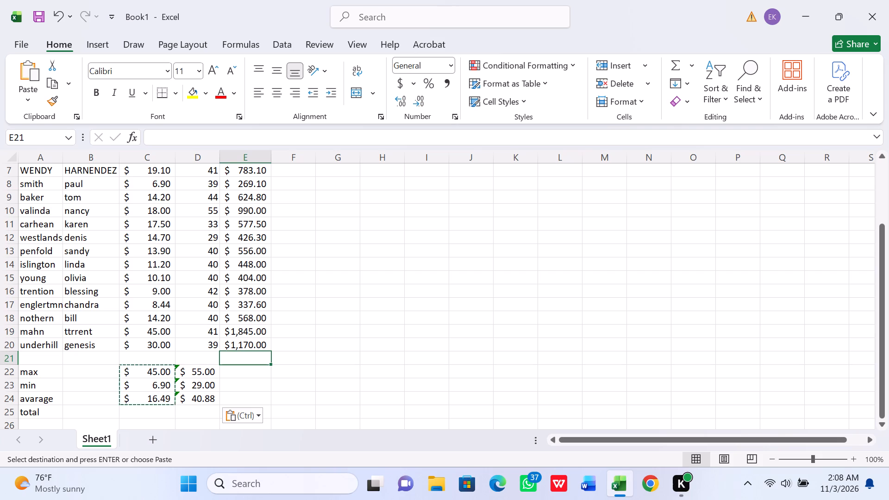
Change the number format of the hours summary cells D22:D24 to General.
left_click_drag(189, 369, 196, 399)
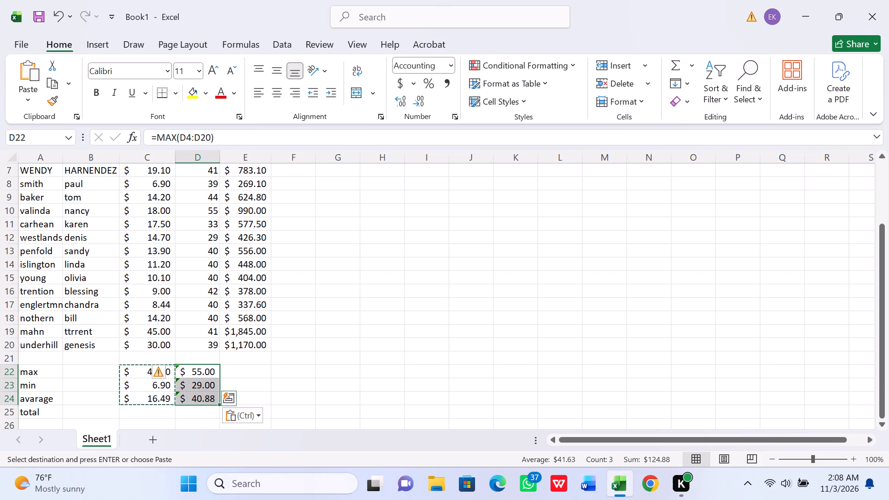
left_click(451, 65)
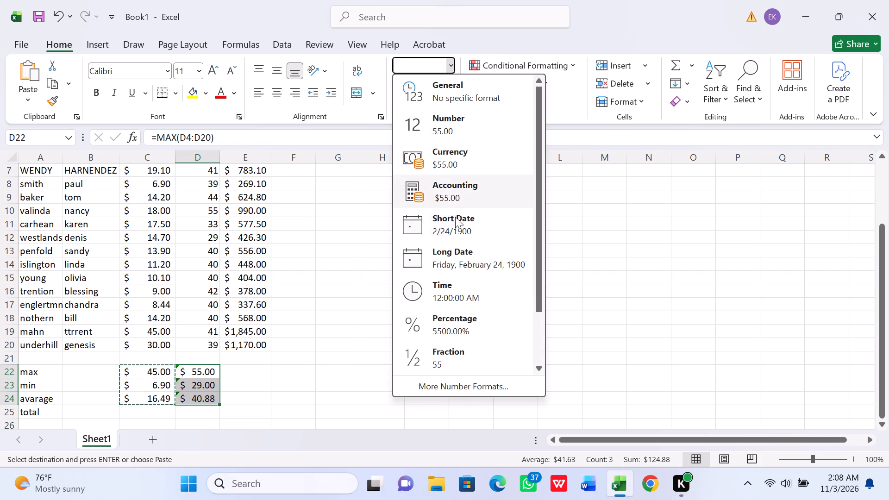
left_click(463, 100)
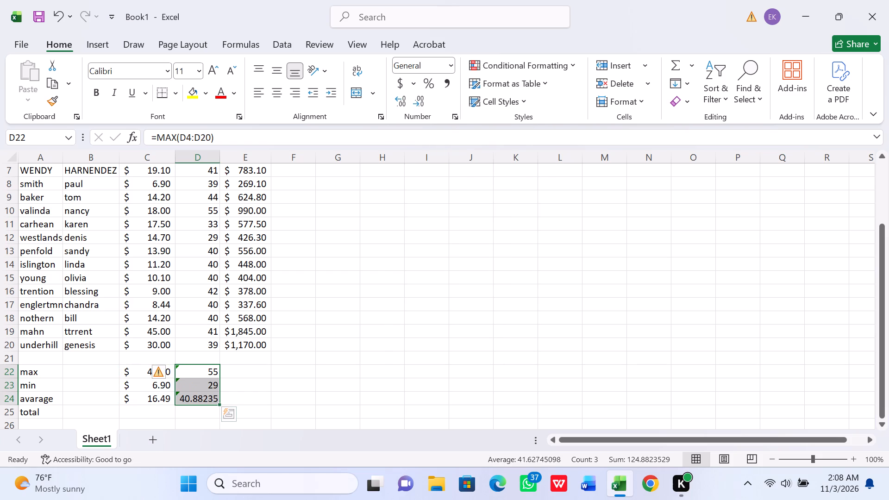
left_click(235, 376)
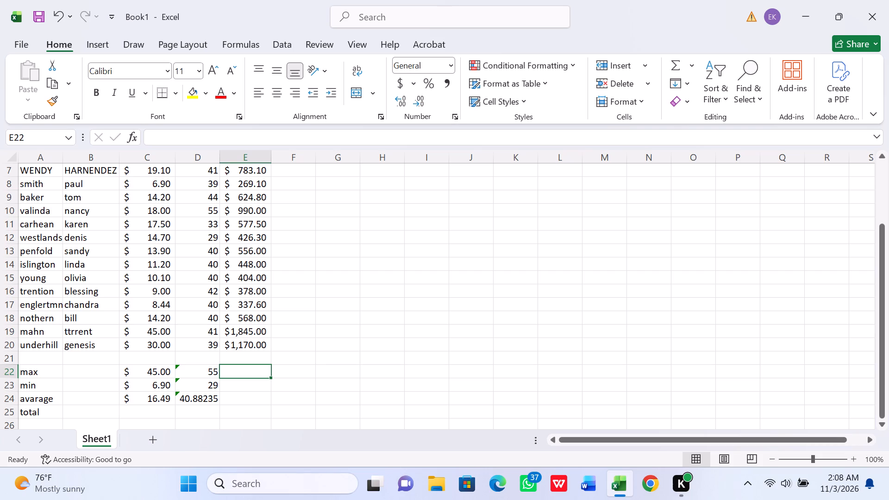
Display the hours summary values in D22:D24 with one decimal place.
left_click(210, 370)
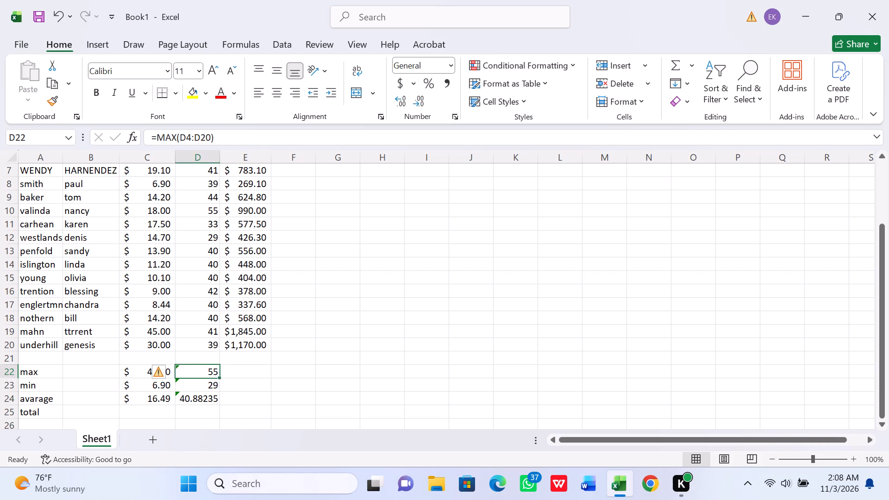
left_click_drag(218, 374, 216, 398)
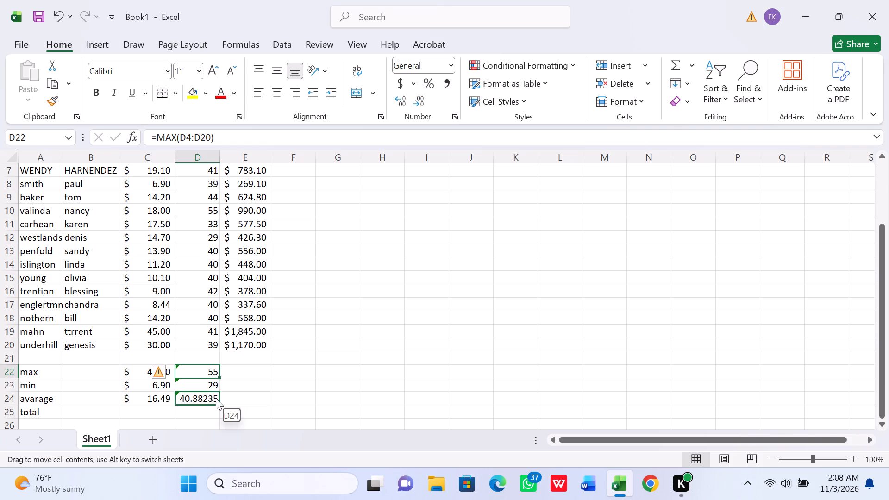
left_click_drag(216, 398, 212, 374)
left_click(212, 374)
left_click_drag(210, 374, 207, 392)
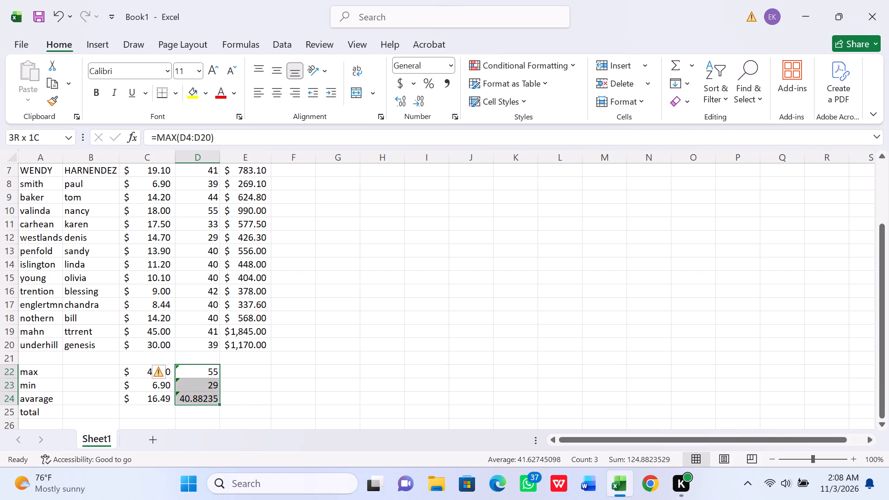
left_click_drag(207, 392, 207, 397)
left_click(396, 95)
left_click(396, 95)
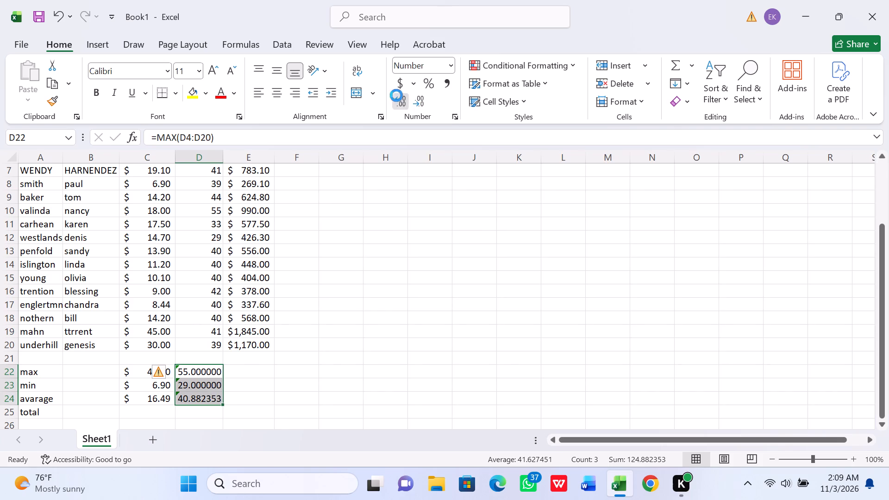
left_click(396, 95)
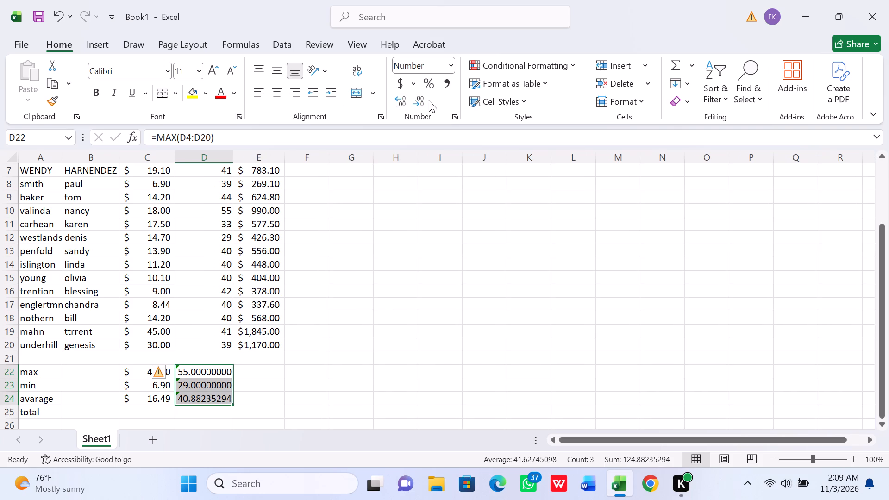
triple_click(419, 101)
triple_click(419, 101)
left_click(419, 101)
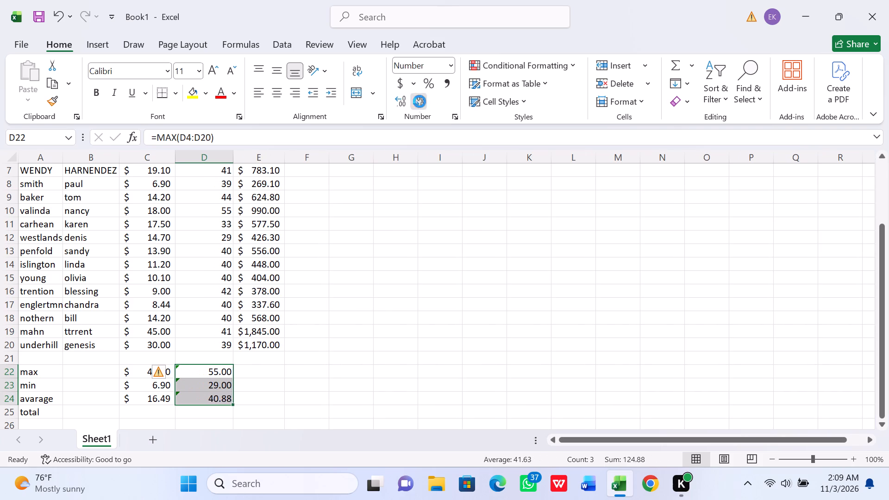
left_click(419, 101)
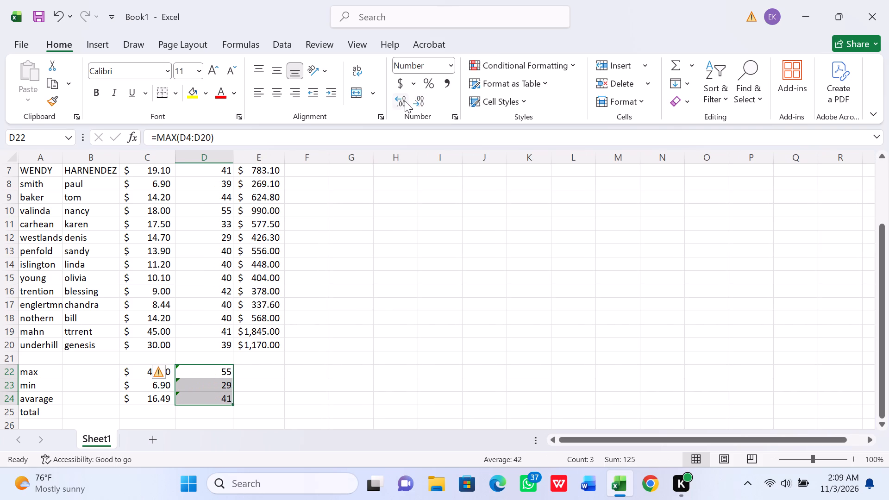
left_click(399, 99)
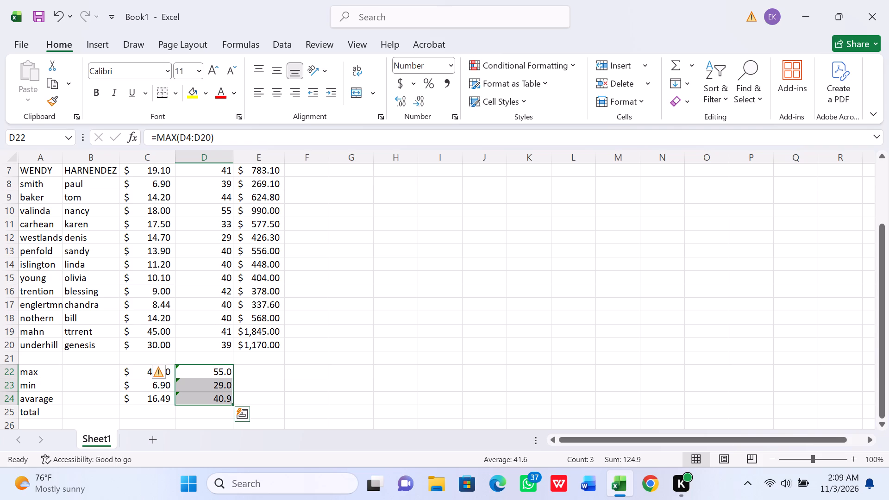
Fill the max, min and average formulas from D22:D24 across into the pay column, E22:E24.
left_click_drag(233, 403, 236, 403)
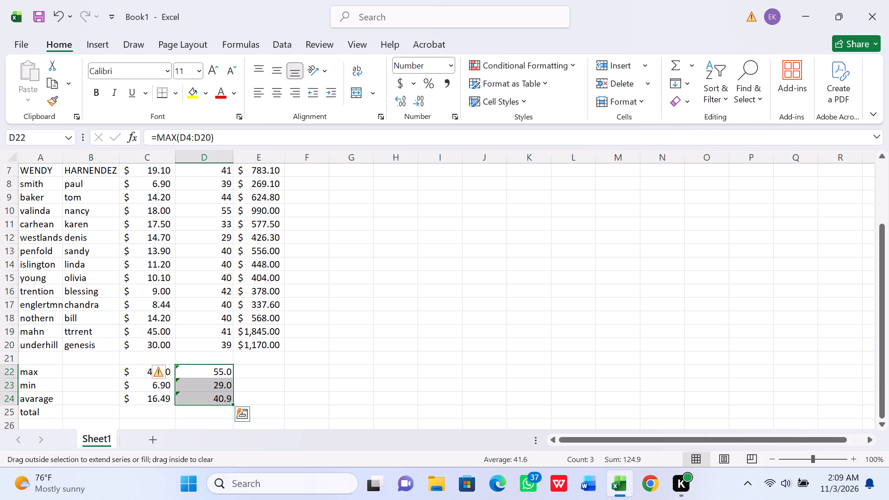
left_click_drag(236, 403, 271, 404)
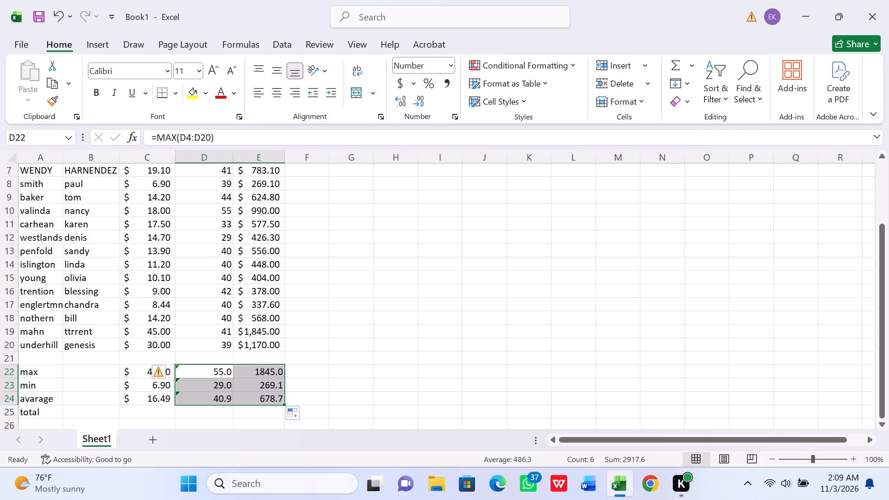
left_click(269, 387)
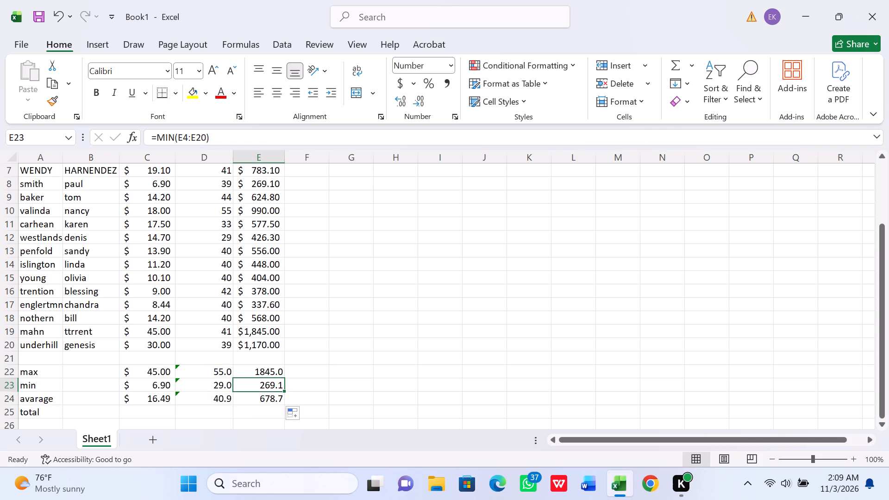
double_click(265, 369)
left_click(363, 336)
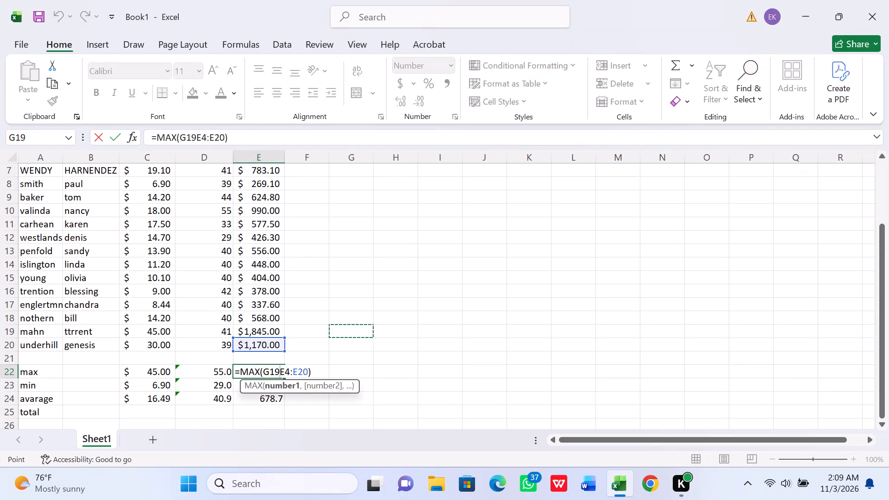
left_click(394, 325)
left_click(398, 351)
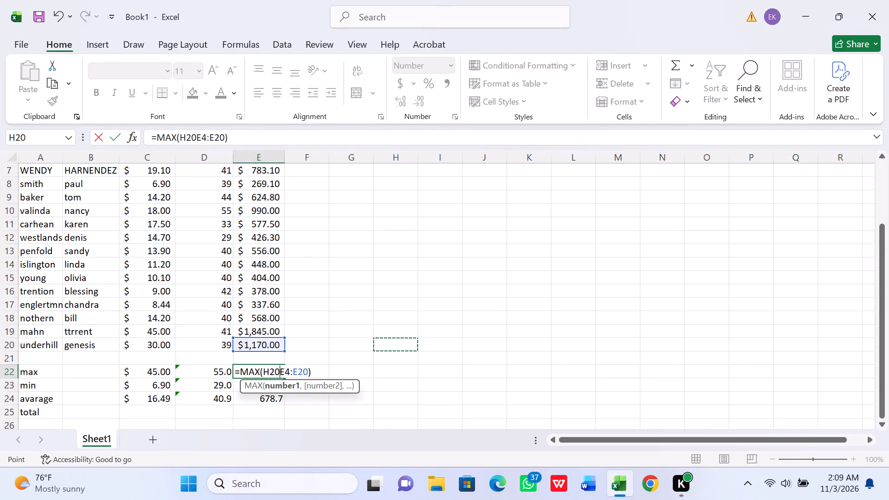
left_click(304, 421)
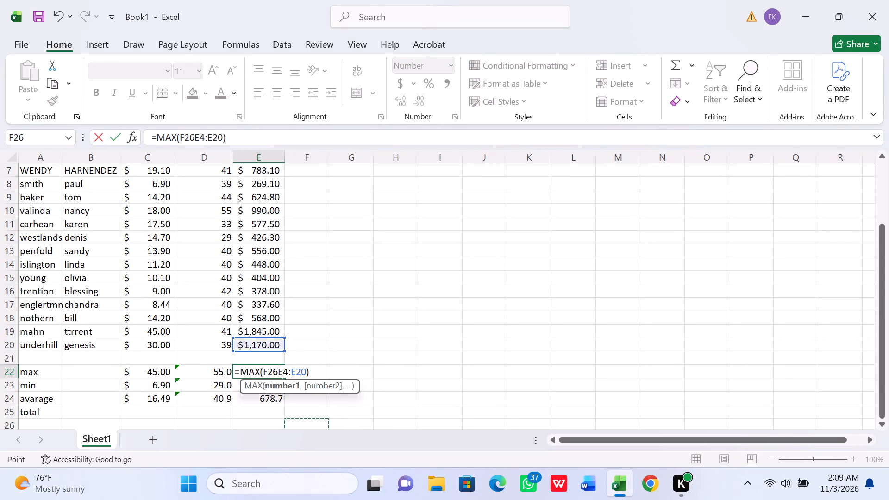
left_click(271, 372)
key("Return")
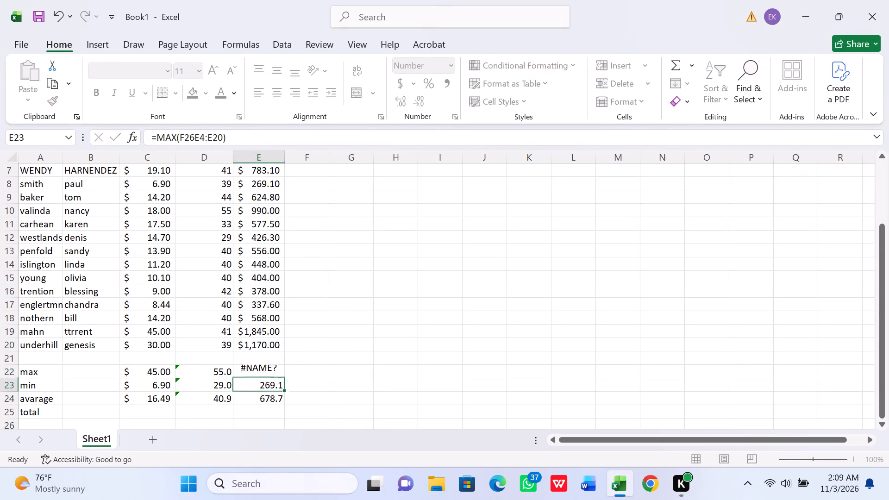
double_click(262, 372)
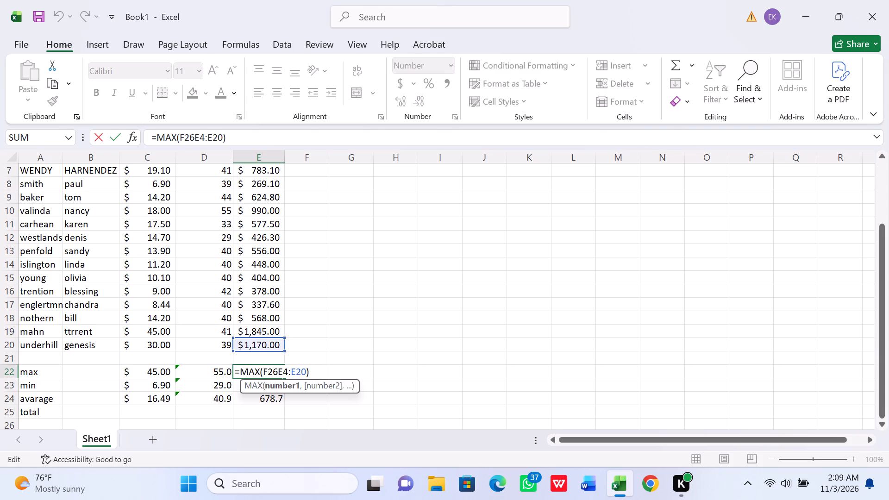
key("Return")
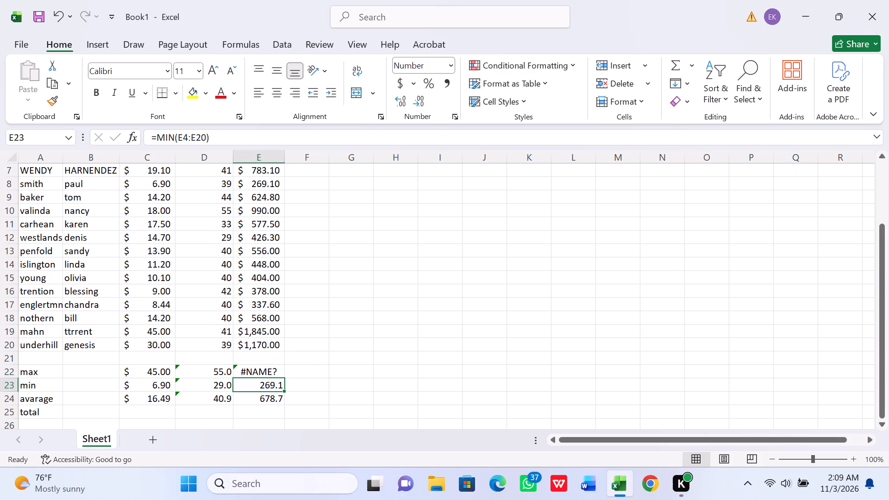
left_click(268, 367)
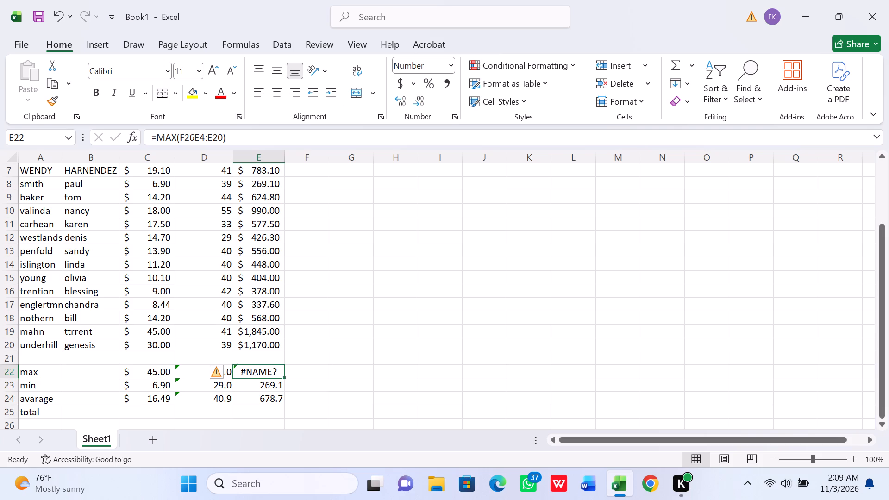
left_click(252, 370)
Fill the max formula from D22 across into the pay column cell E22 again.
left_click(194, 373)
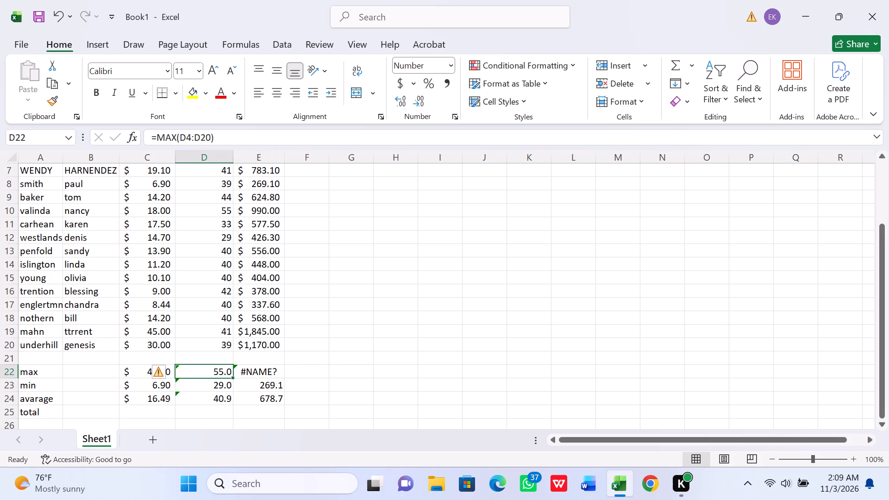
left_click_drag(232, 377, 263, 375)
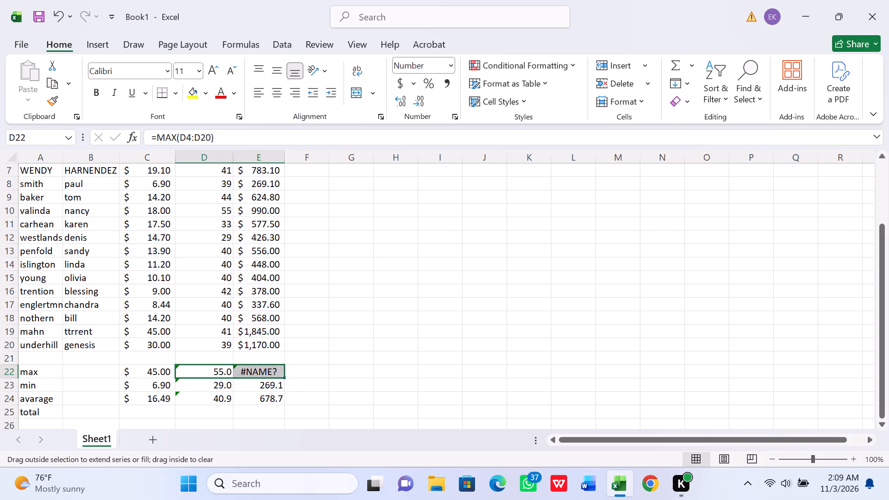
left_click(331, 349)
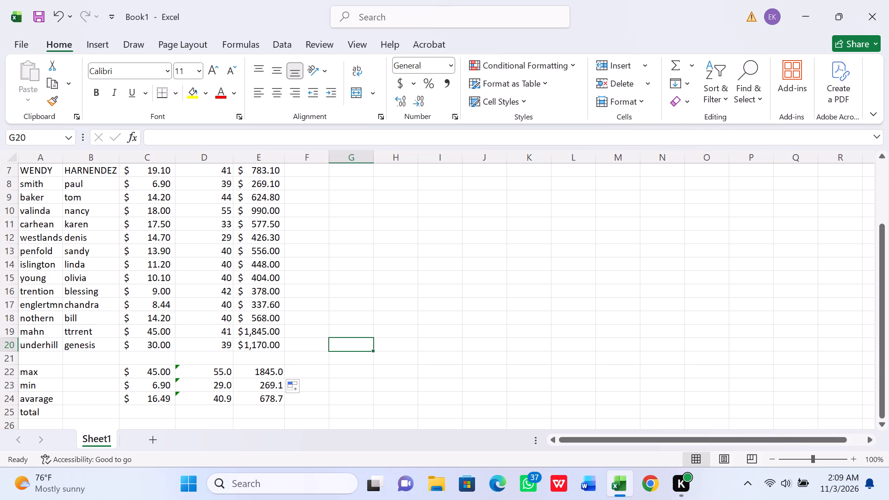
Apply the Accounting dollar format to the pay summary values in E22:E24.
left_click_drag(247, 343, 247, 350)
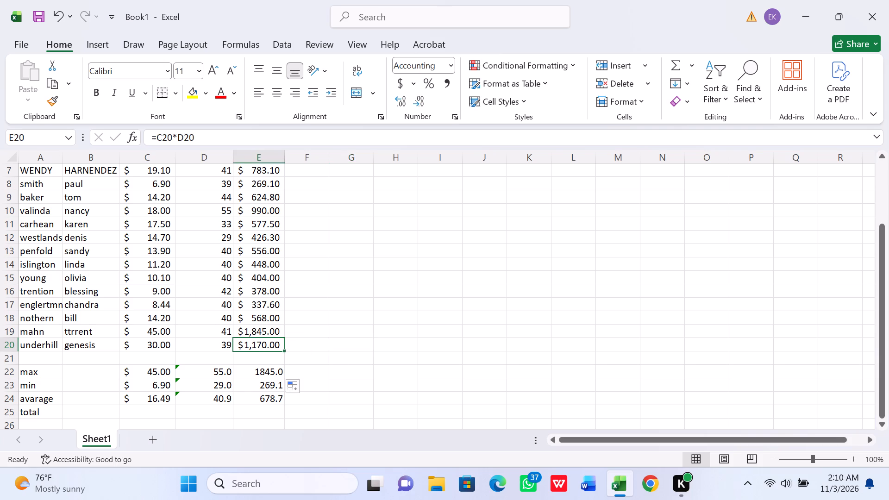
left_click(354, 305)
left_click_drag(252, 369, 266, 395)
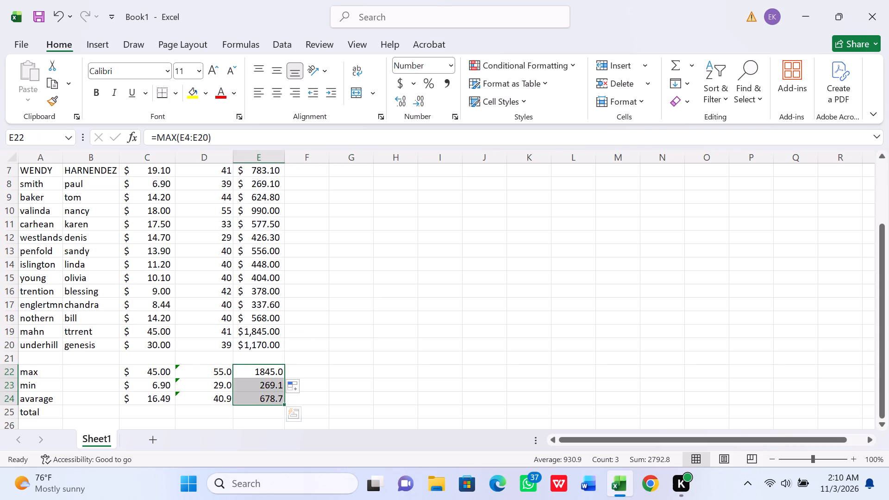
left_click(403, 79)
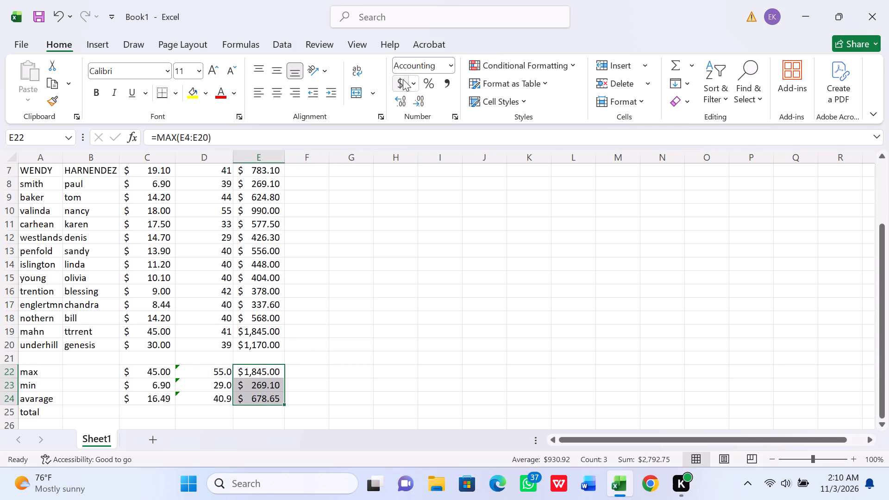
left_click(369, 282)
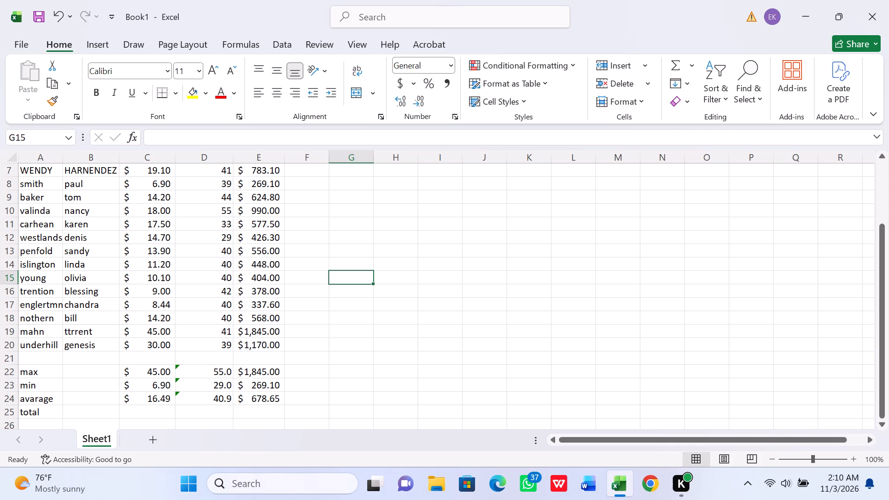
Enter the formula =SUM(C4:C20) in C25 of the total row for the hourly wage column.
left_click(139, 408)
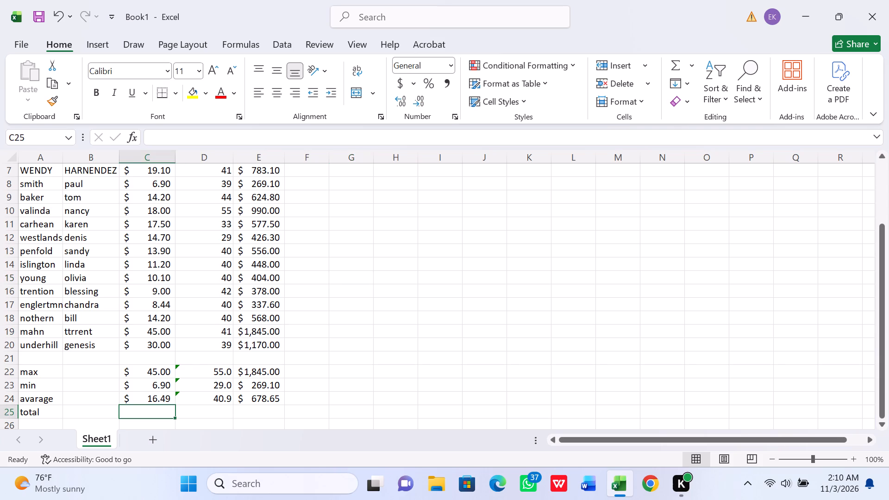
key("equal")
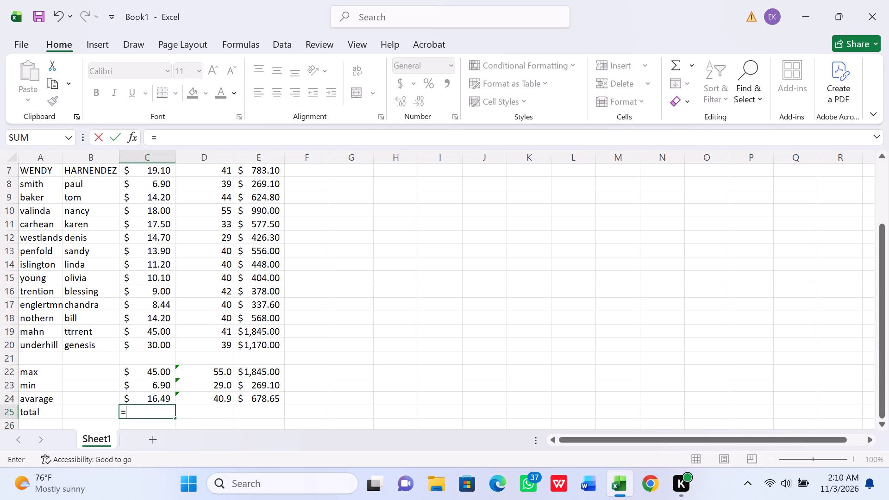
key("s")
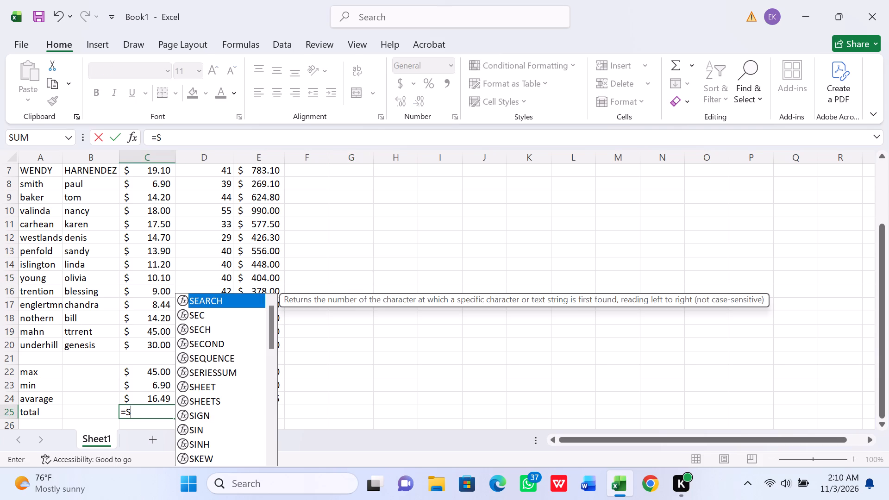
key("u")
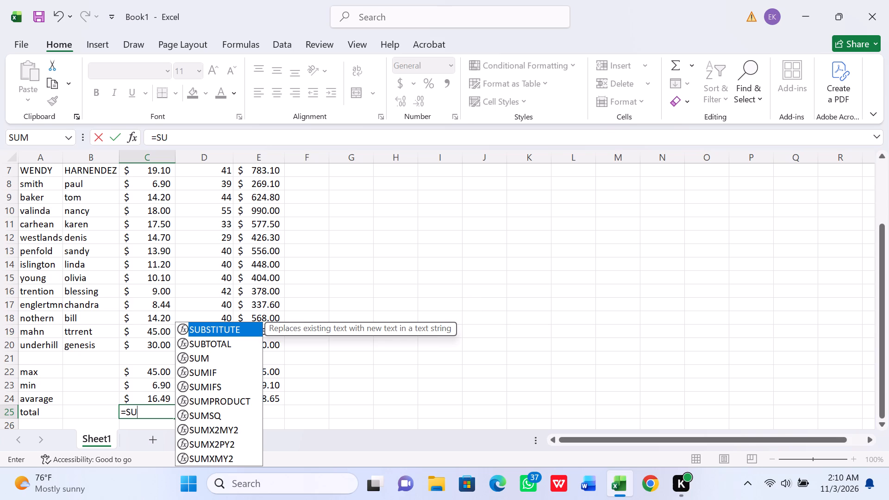
key("m")
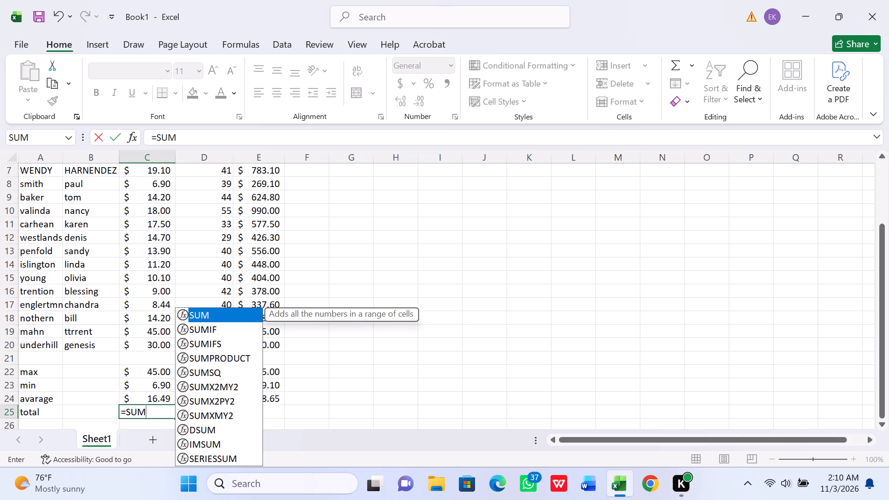
key("shift+parenleft")
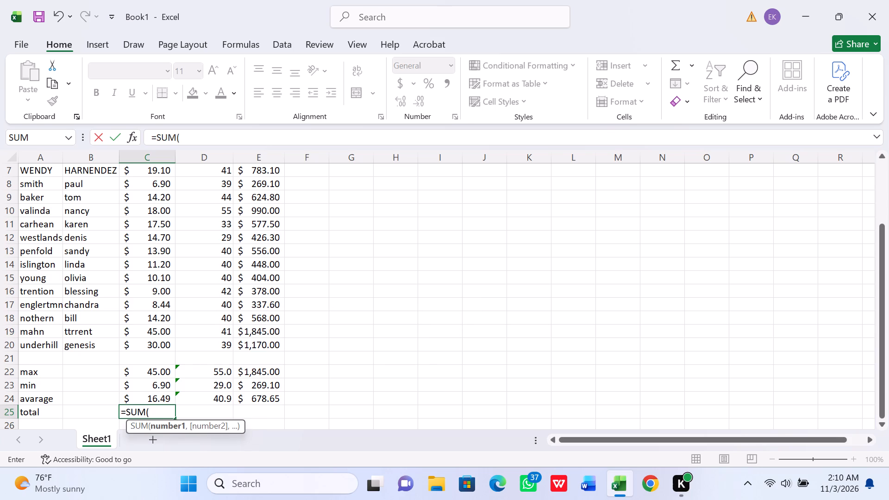
left_click_drag(154, 345, 162, 217)
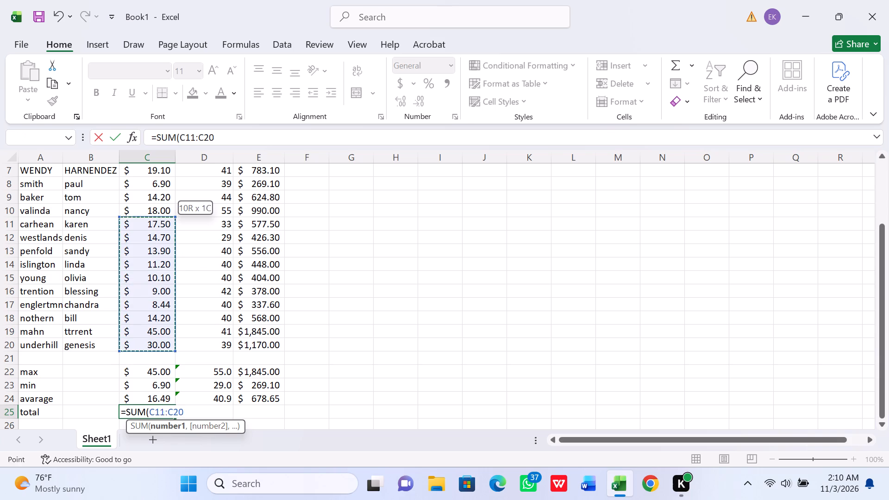
left_click_drag(162, 217, 155, 164)
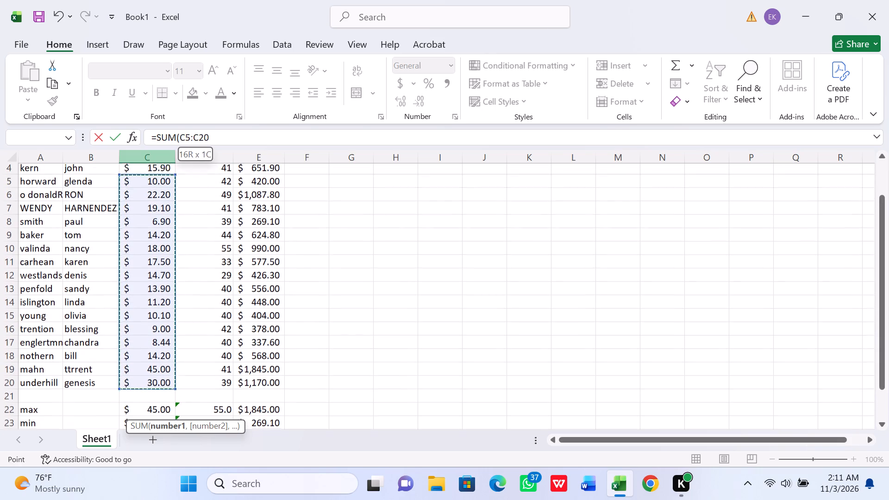
left_click_drag(155, 164, 153, 199)
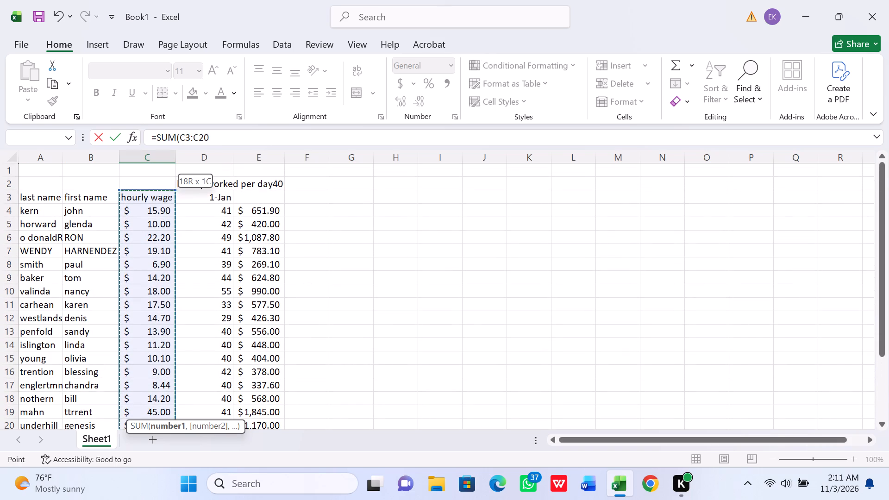
left_click_drag(153, 199, 153, 211)
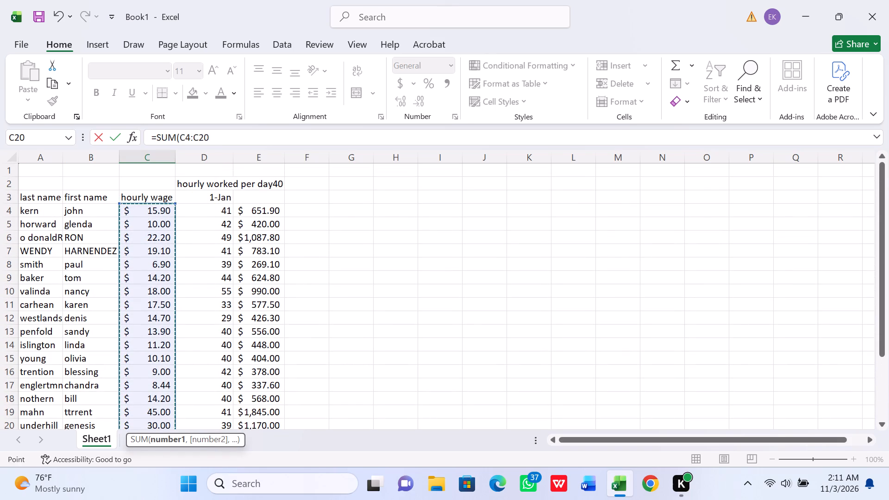
key("shift+parenright")
key("Return")
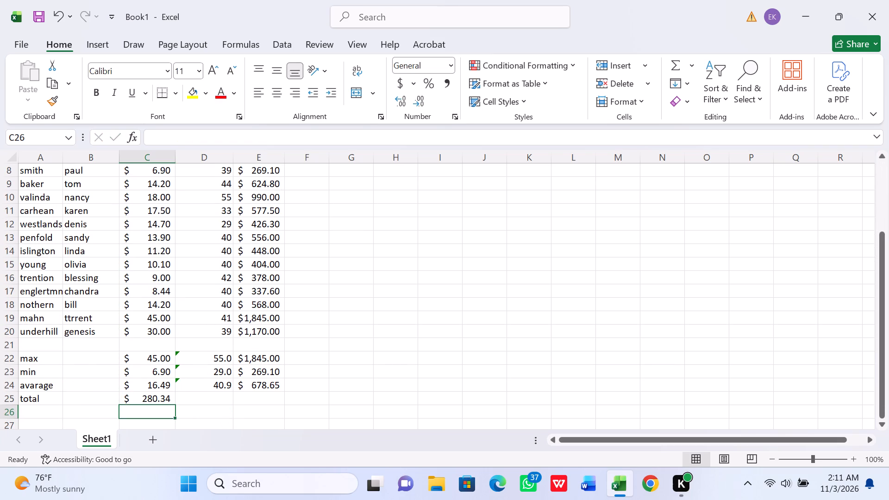
Fill the total formula from C25 across into the hours and pay columns, D25:E25.
left_click(163, 402)
left_click(172, 405)
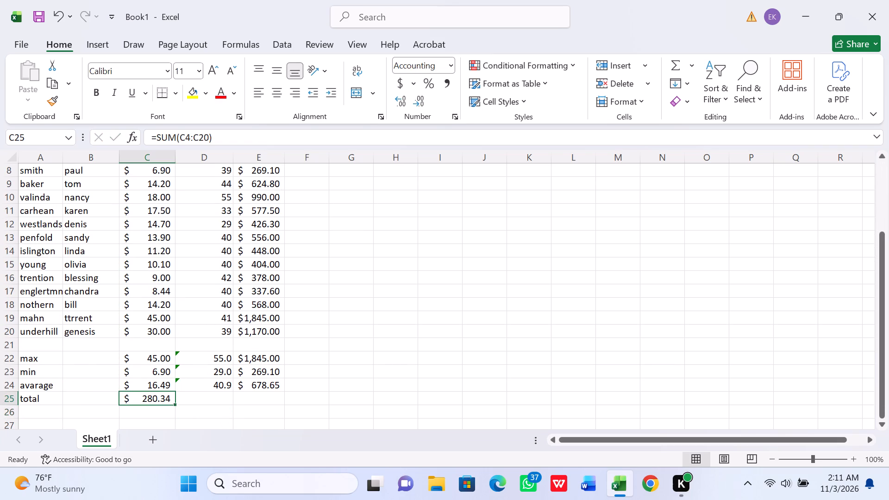
left_click_drag(172, 405, 215, 405)
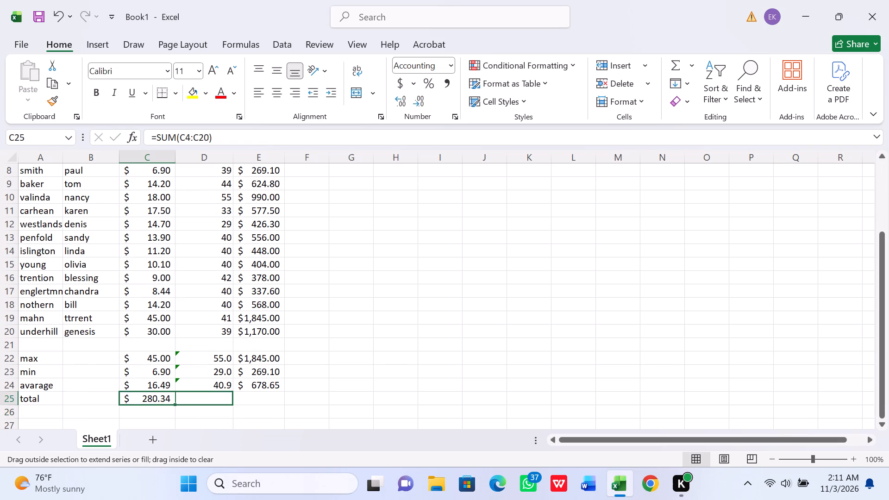
left_click_drag(215, 405, 267, 403)
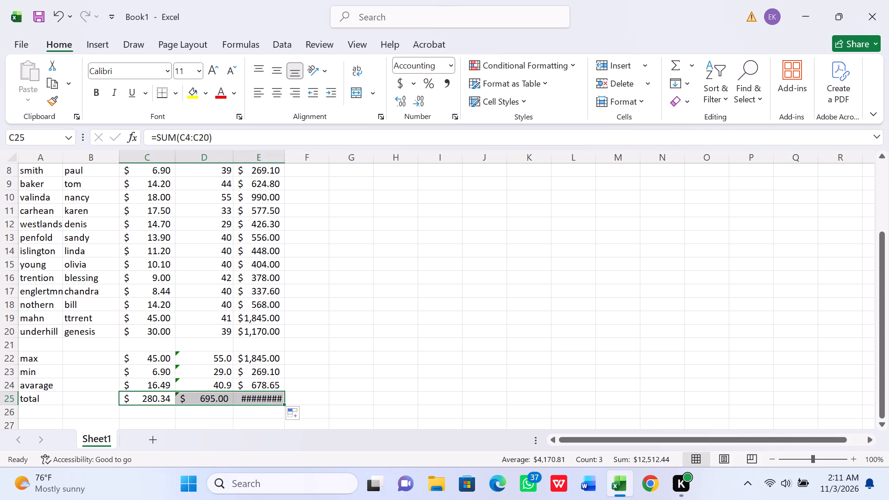
Widen the pay column E to a width of about 11.45.
triple_click(883, 153)
triple_click(883, 153)
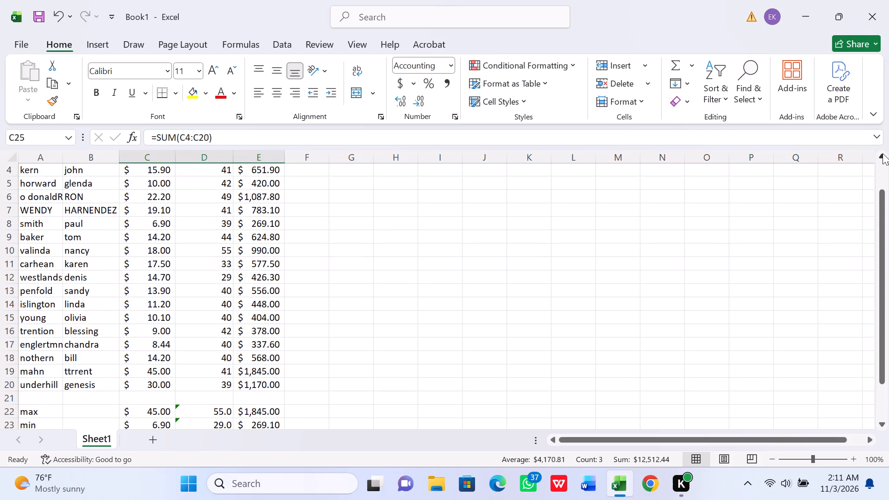
double_click(883, 153)
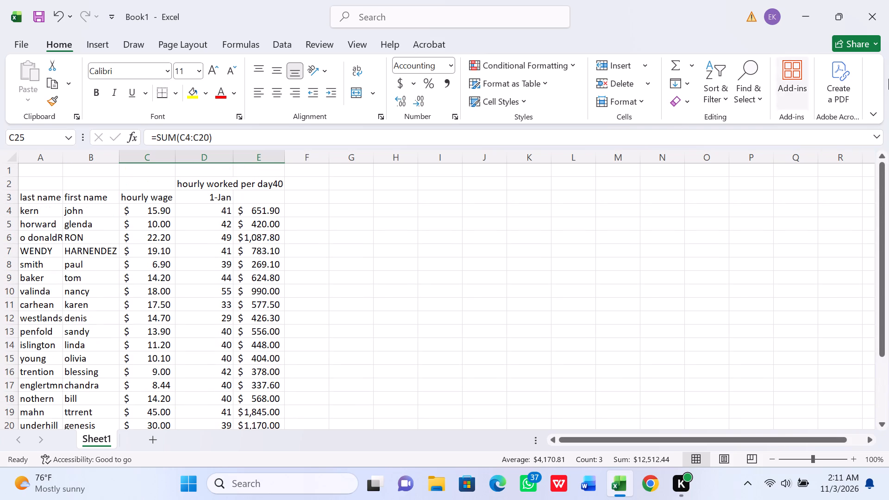
triple_click(883, 152)
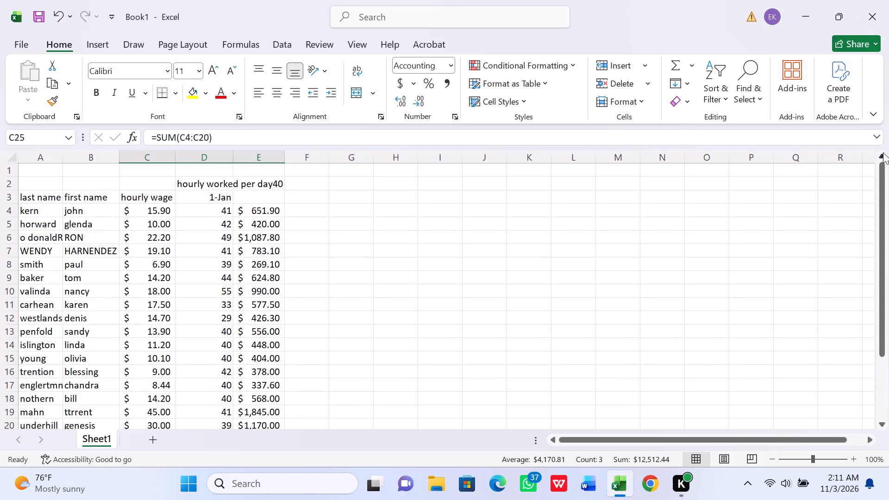
left_click(883, 152)
double_click(883, 154)
left_click_drag(883, 154, 845, 155)
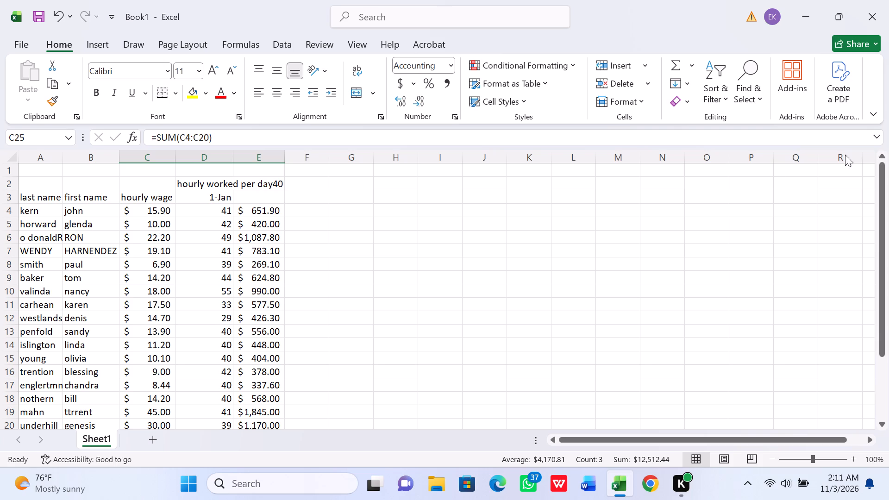
left_click_drag(845, 155, 369, 184)
left_click_drag(284, 163, 285, 163)
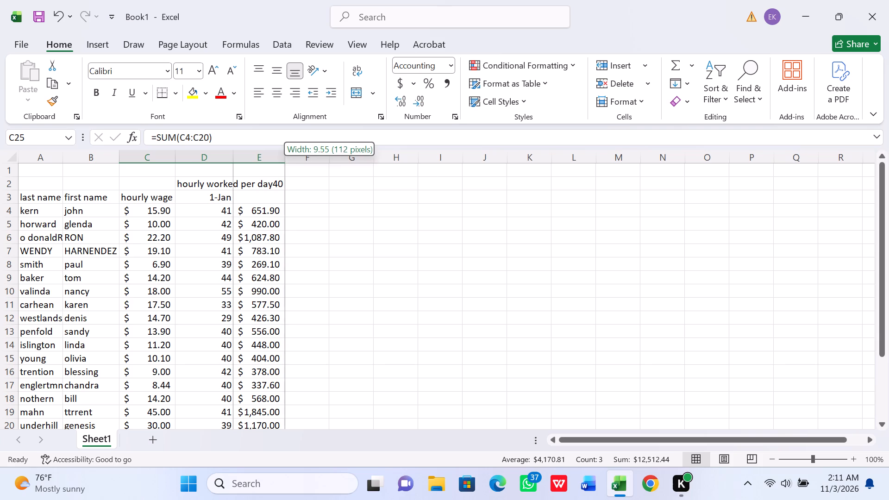
left_click_drag(285, 163, 294, 163)
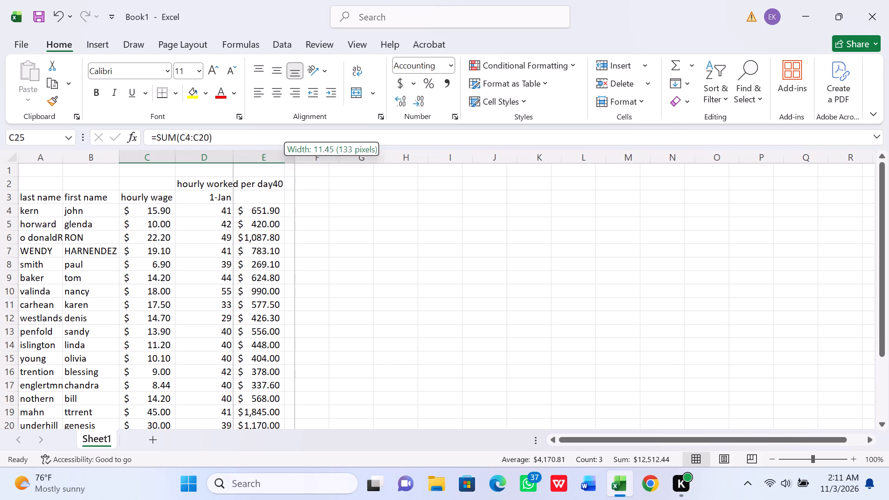
Widen the pay column E slightly so all its dollar amounts fit.
left_click_drag(294, 163, 295, 163)
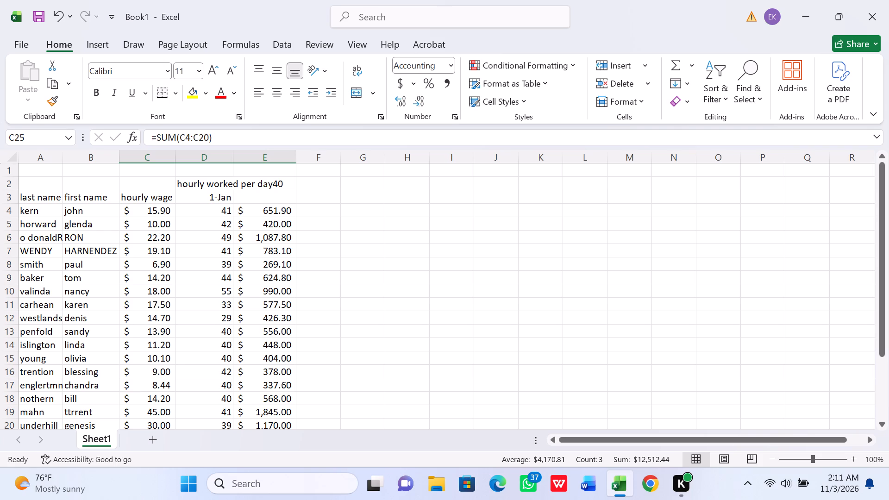
Enter the title MR ELIUD in cell D1 above the hours heading.
left_click(187, 171)
key("m")
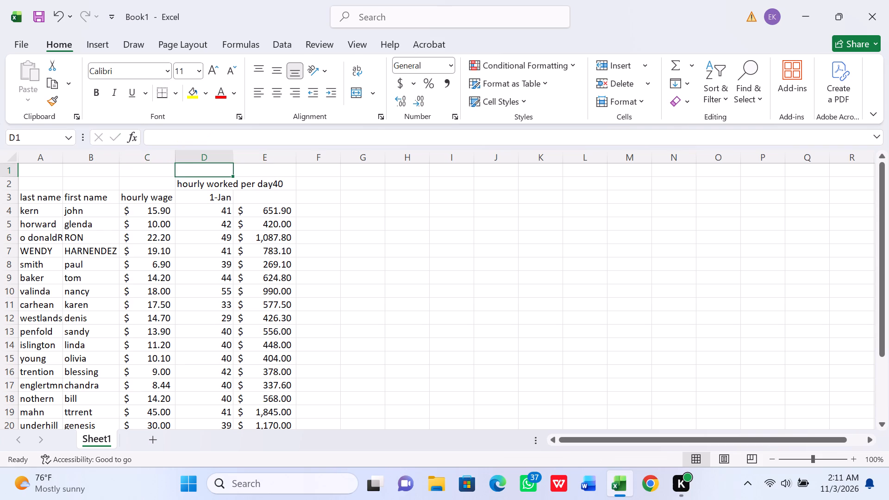
type("R")
key("space")
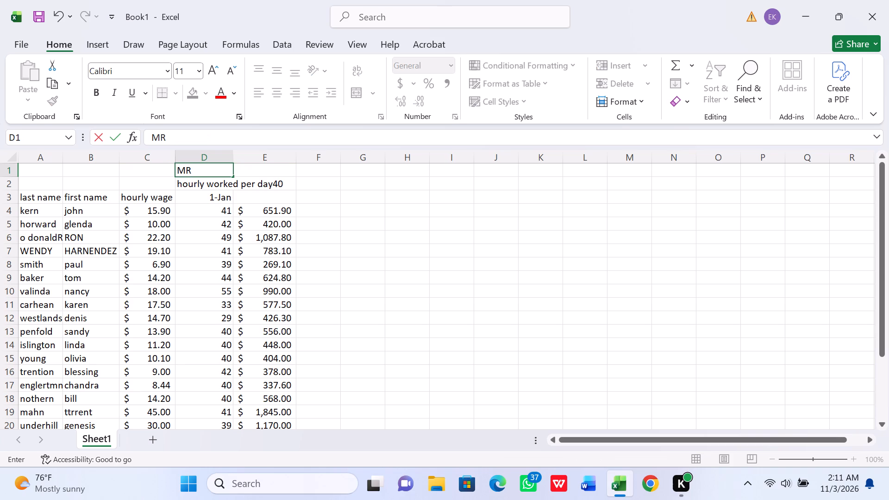
type("ELIUD")
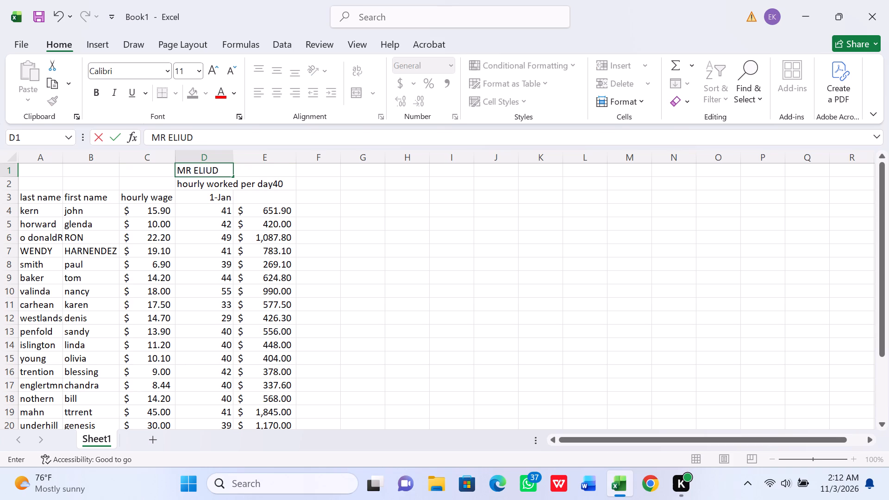
left_click(309, 179)
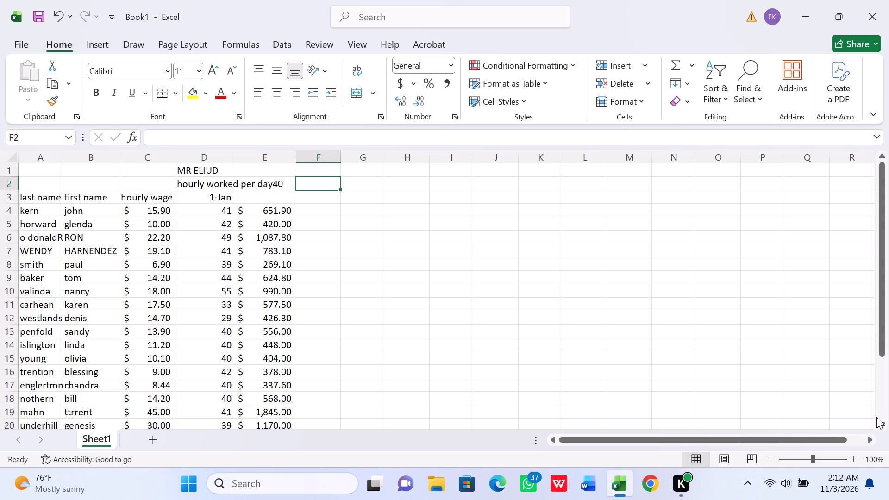
Look over the wage table down to its max, min, average and total rows, and return to the top.
triple_click(885, 423)
triple_click(885, 423)
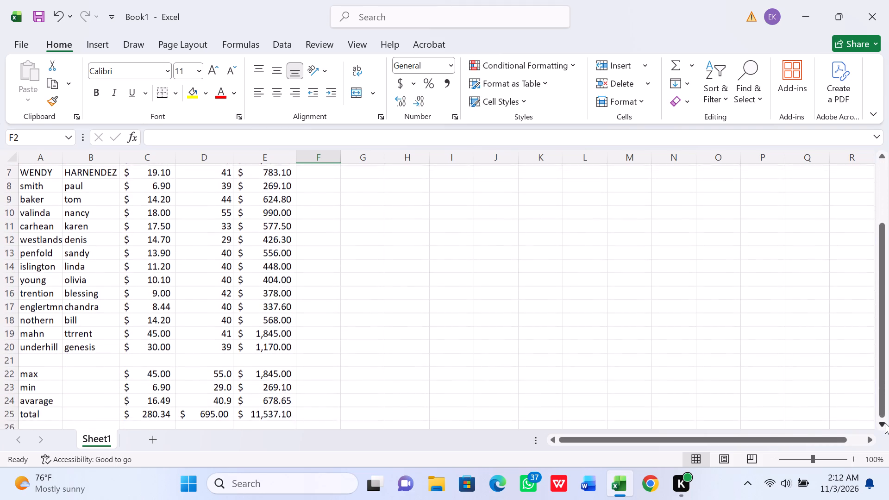
triple_click(885, 423)
left_click(885, 423)
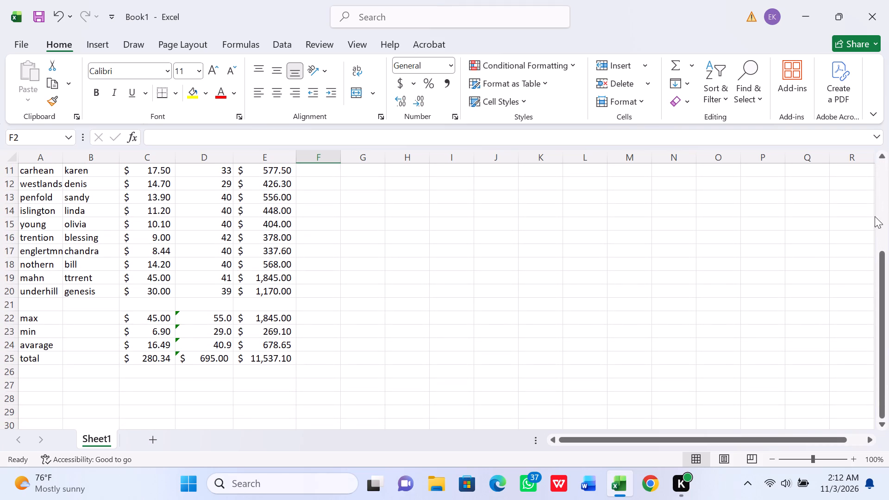
triple_click(882, 153)
double_click(882, 153)
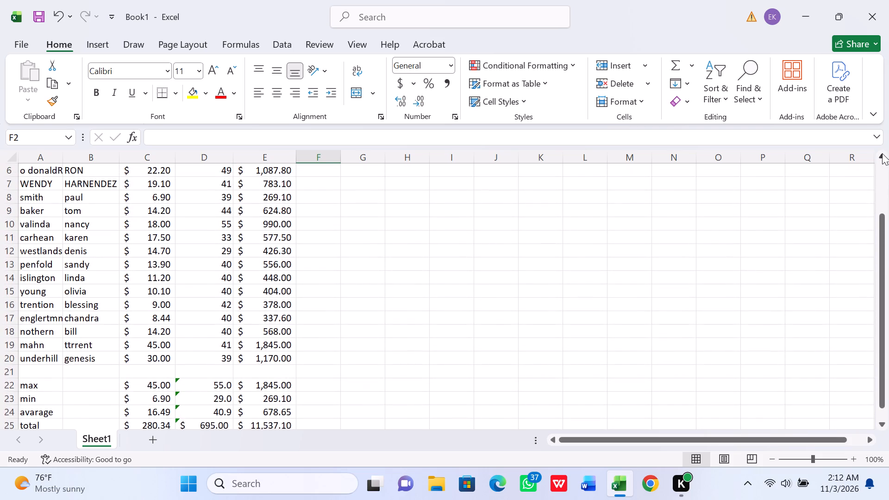
triple_click(882, 153)
triple_click(882, 153)
left_click(882, 153)
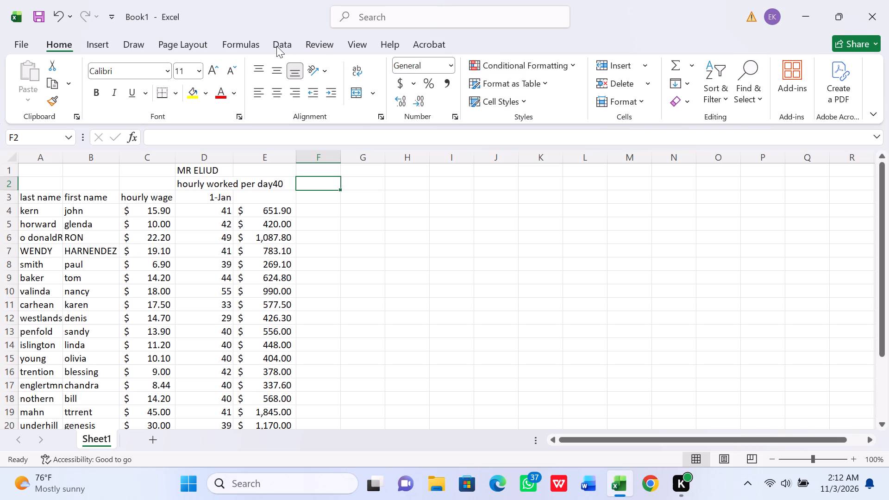
Insert a blank column between the hours column D and the pay column.
left_click(276, 155)
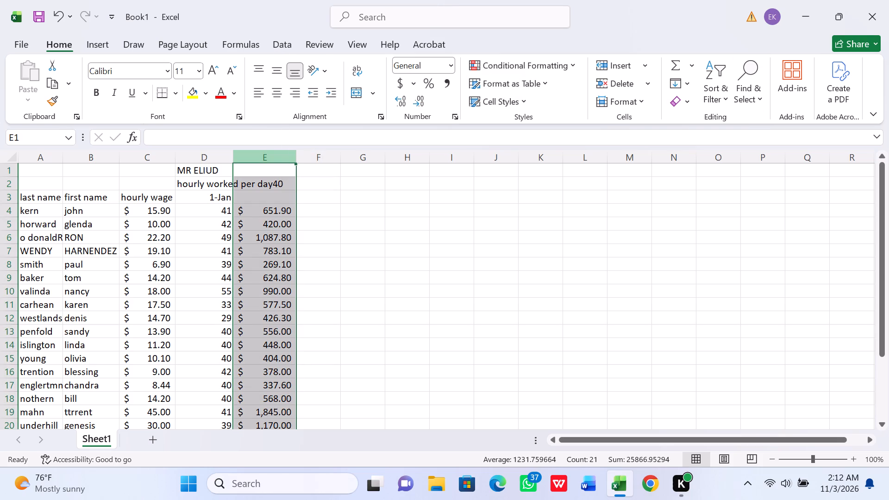
right_click(276, 155)
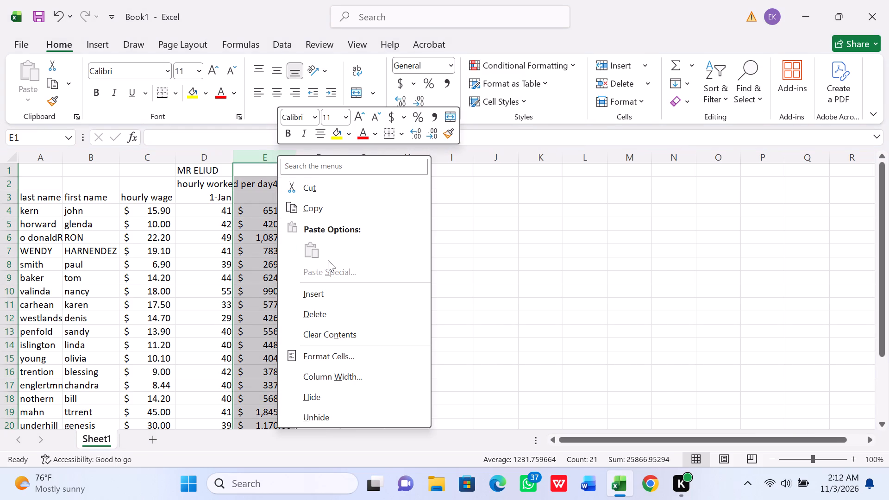
left_click(321, 290)
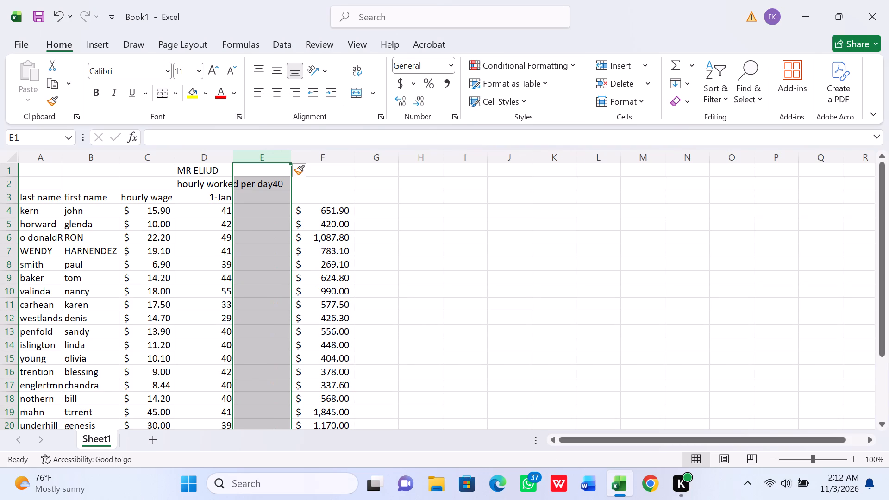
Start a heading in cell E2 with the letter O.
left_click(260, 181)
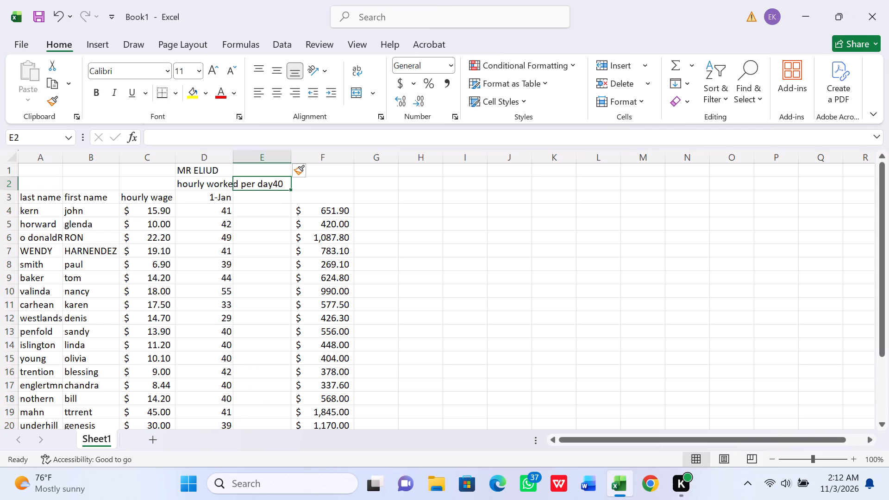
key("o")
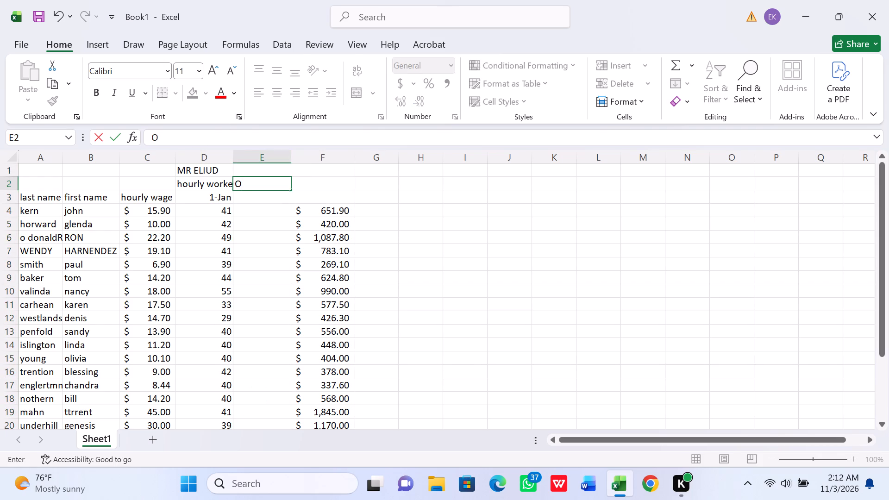
AutoFit column D so its whole hours heading fits.
double_click(233, 165)
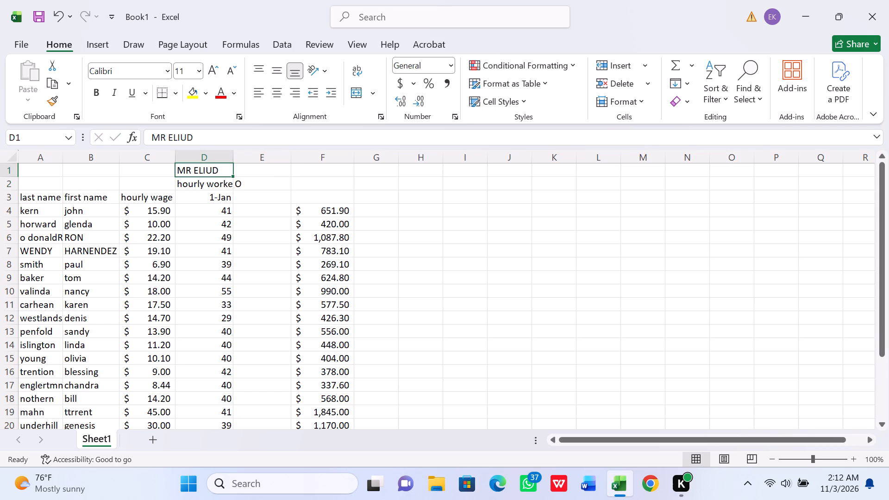
double_click(232, 155)
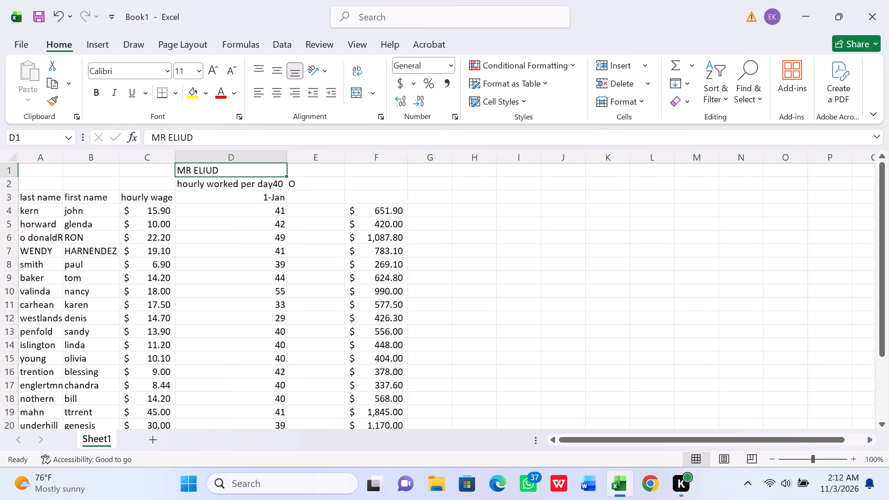
Enter the heading OVERTIME HOURS in cell E2 of the new column.
left_click(308, 181)
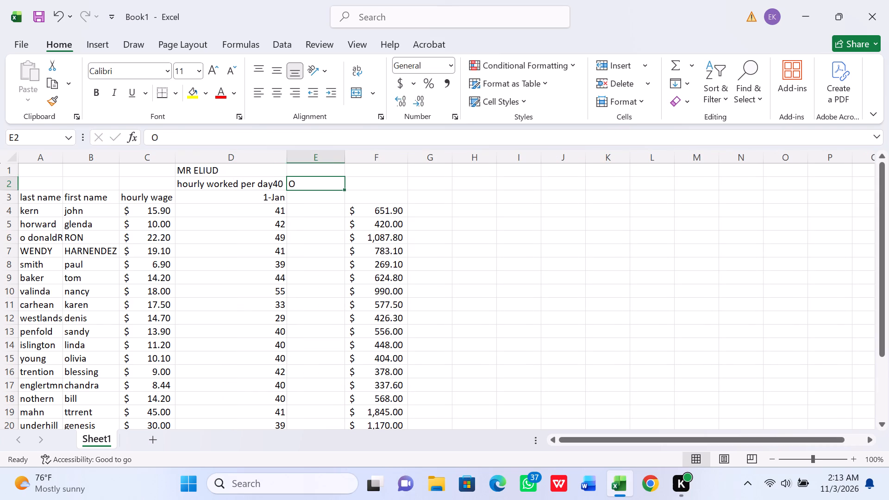
type("VER")
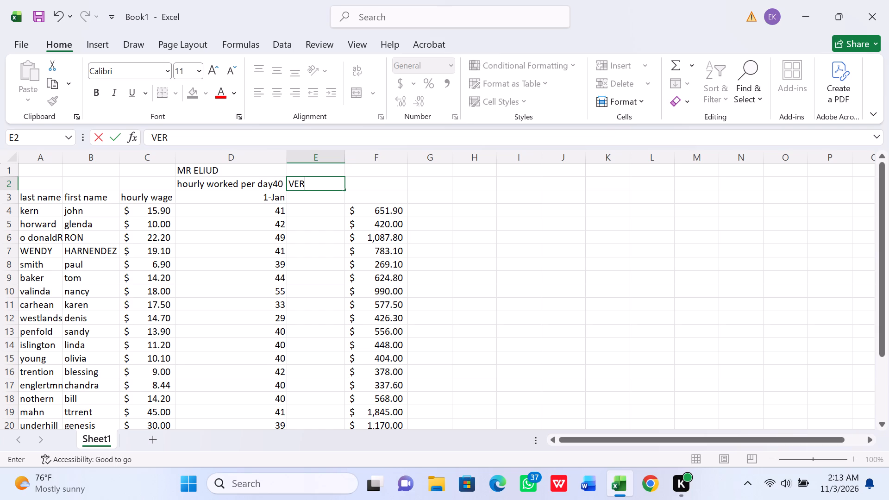
key("BackSpace")
key("BackSpace")
key("BackSpace")
type("OVER")
type("TIM")
key("e")
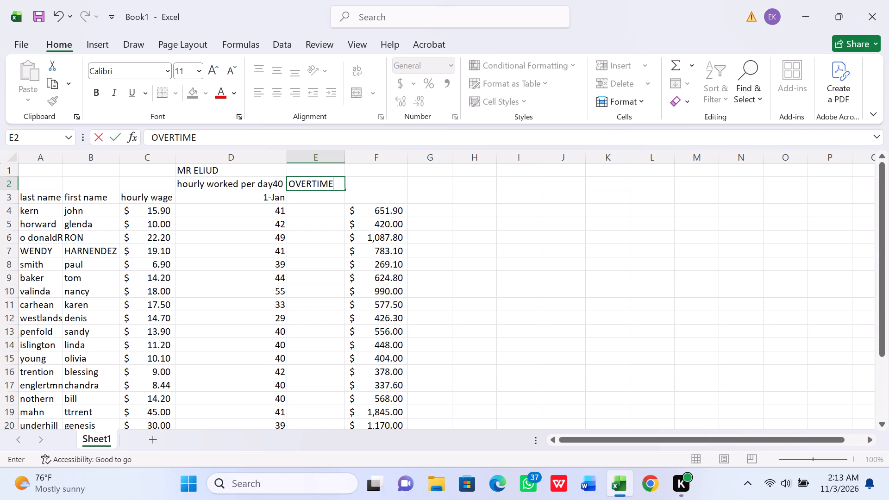
key("space")
type("HOURS")
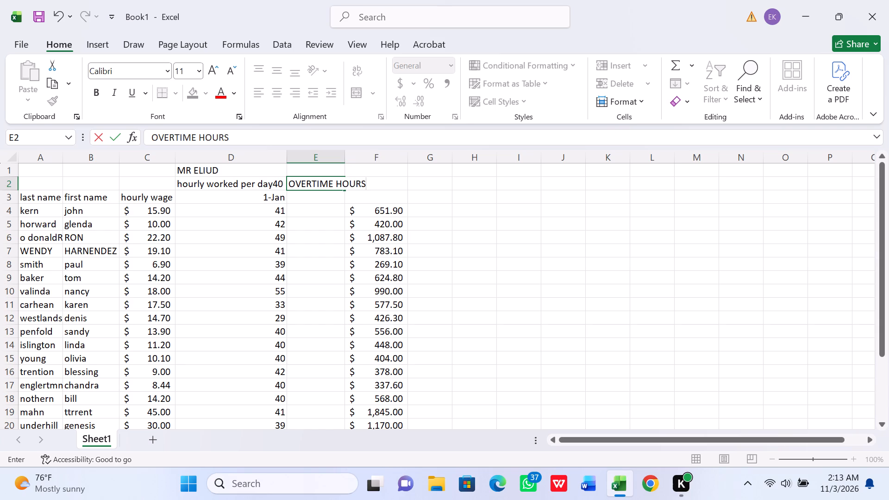
AutoFit column E to the width of the OVERTIME HOURS heading.
double_click(346, 162)
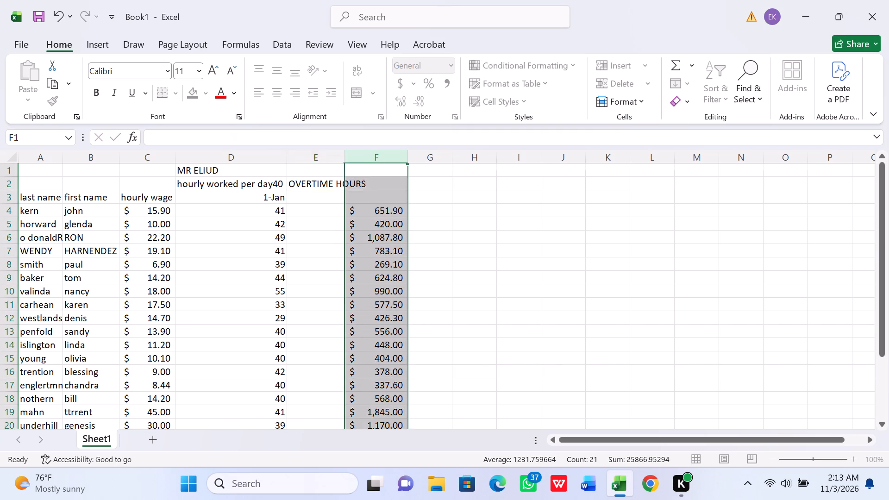
left_click(456, 187)
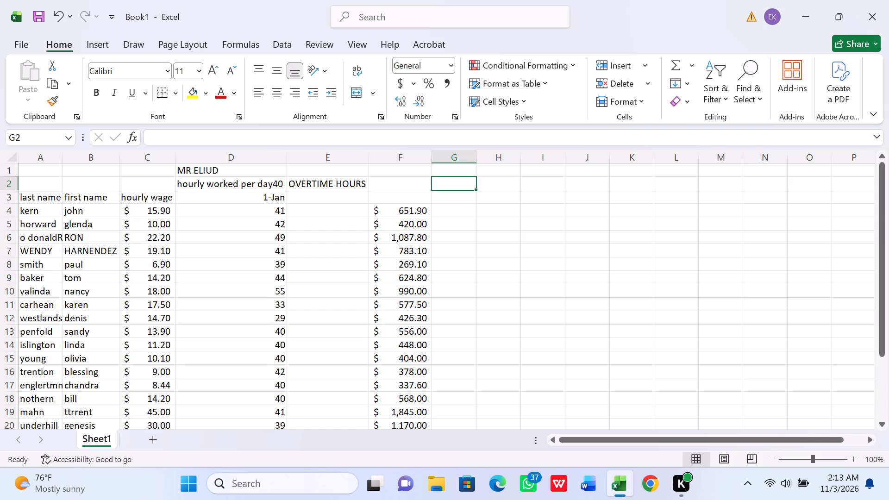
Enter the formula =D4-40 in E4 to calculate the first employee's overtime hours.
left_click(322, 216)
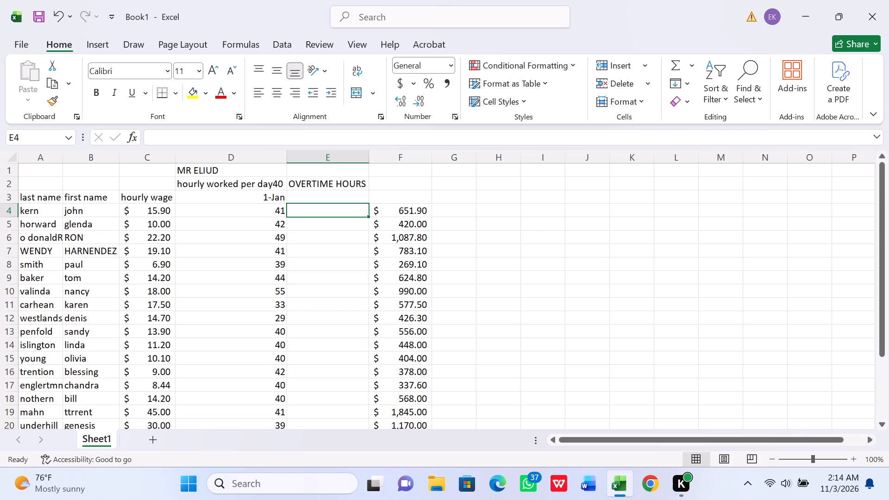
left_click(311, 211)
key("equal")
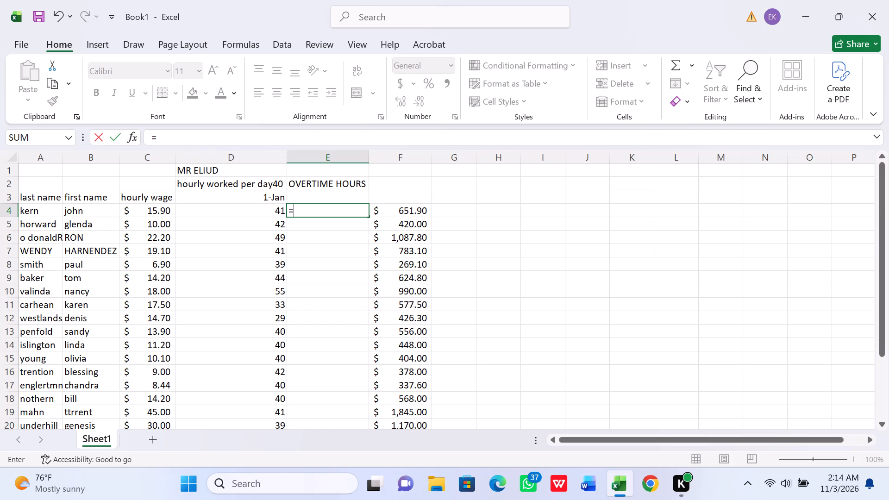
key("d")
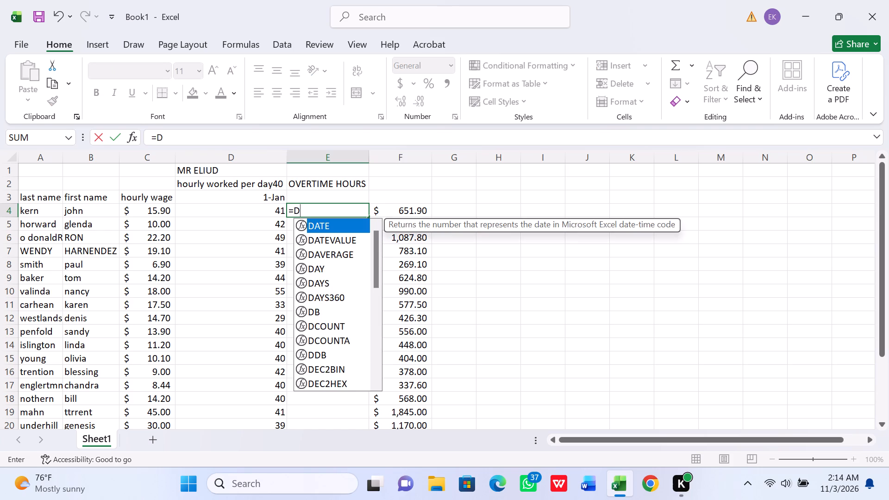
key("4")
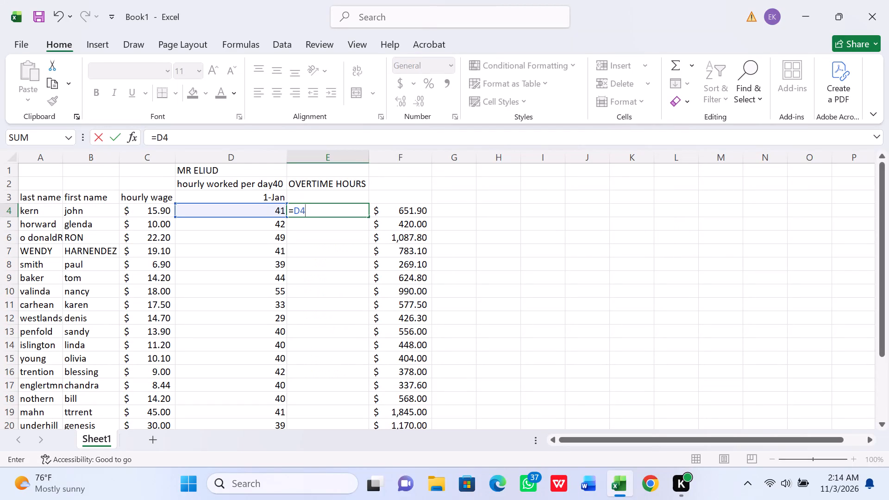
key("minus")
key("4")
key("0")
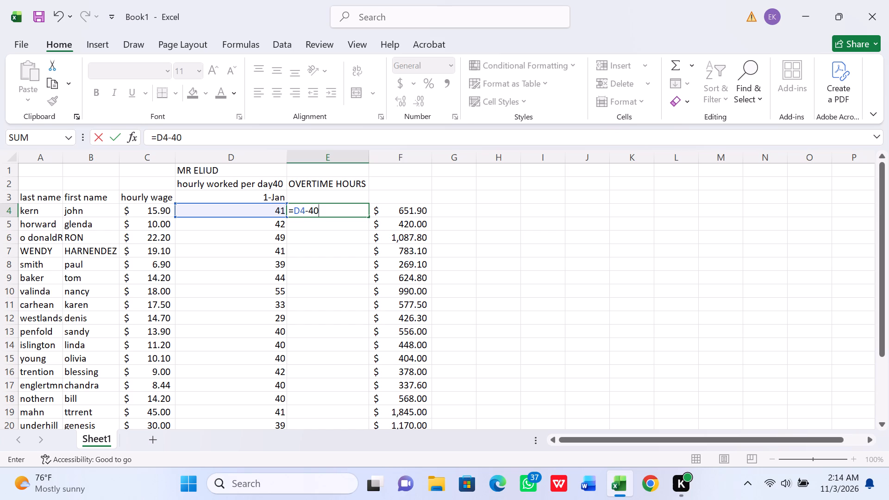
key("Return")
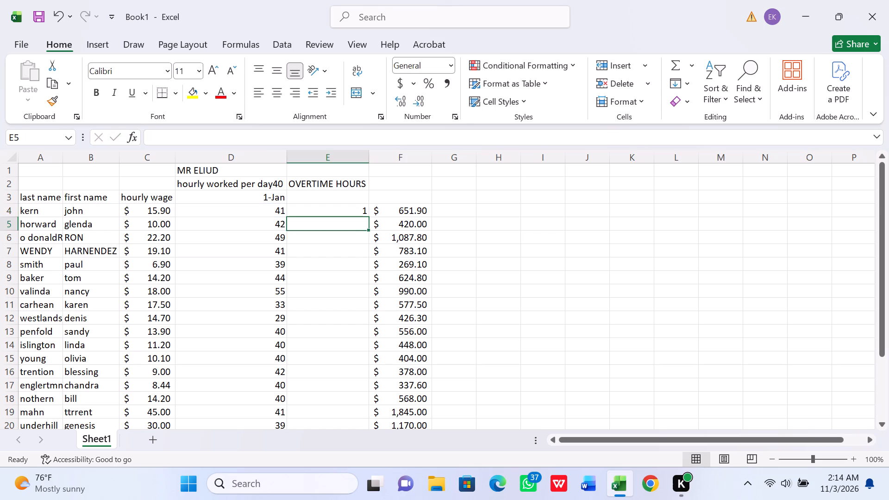
Replace the formula in E4 with =IF(D4>40,D4-40,0) for the first employee's overtime hours.
left_click(323, 210)
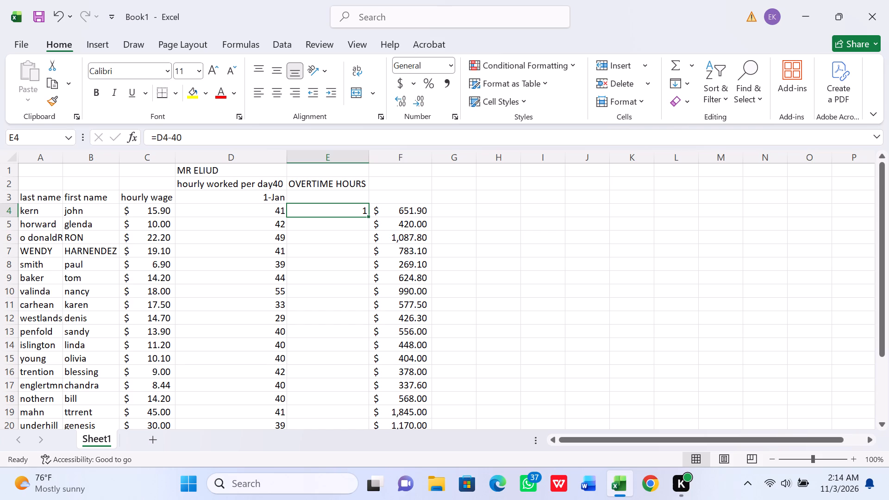
left_click(339, 208)
key("BackSpace")
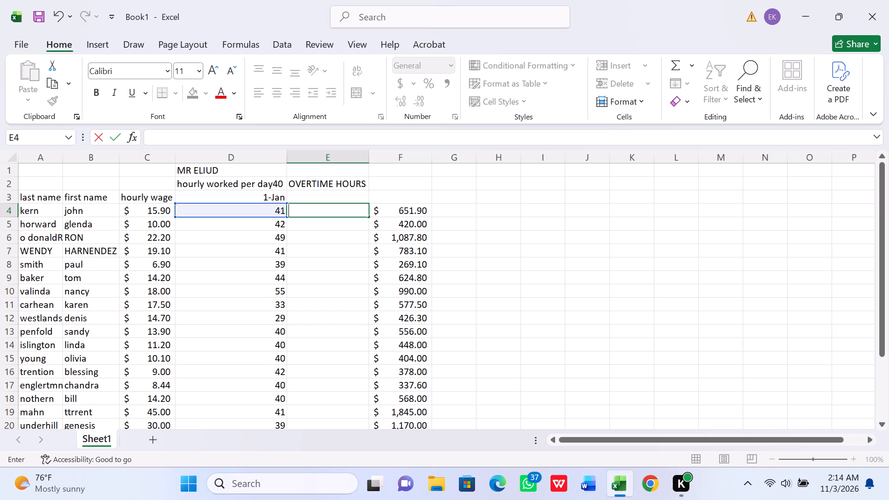
key("i")
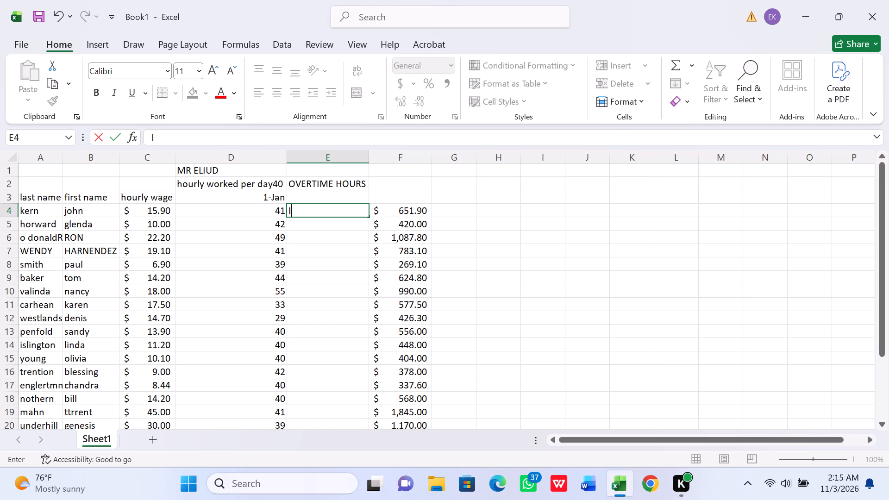
key("BackSpace")
key("equal")
type("IF")
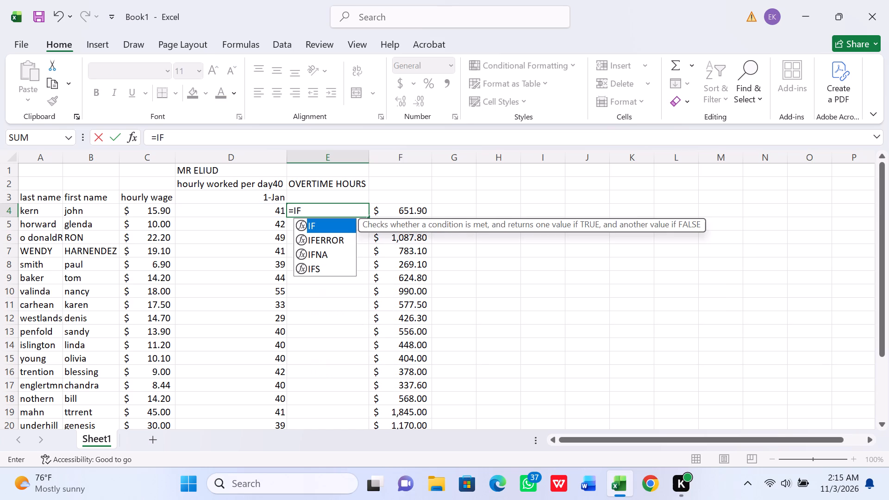
key("shift+parenleft")
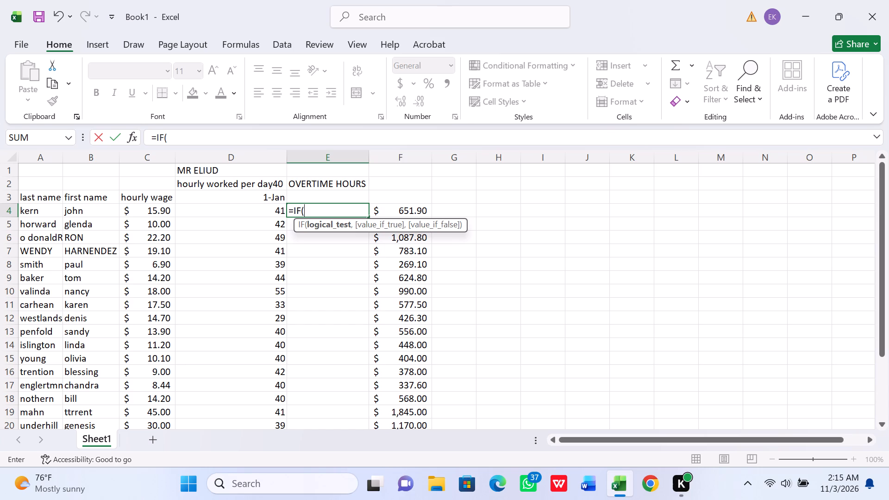
left_click(332, 212)
key("d")
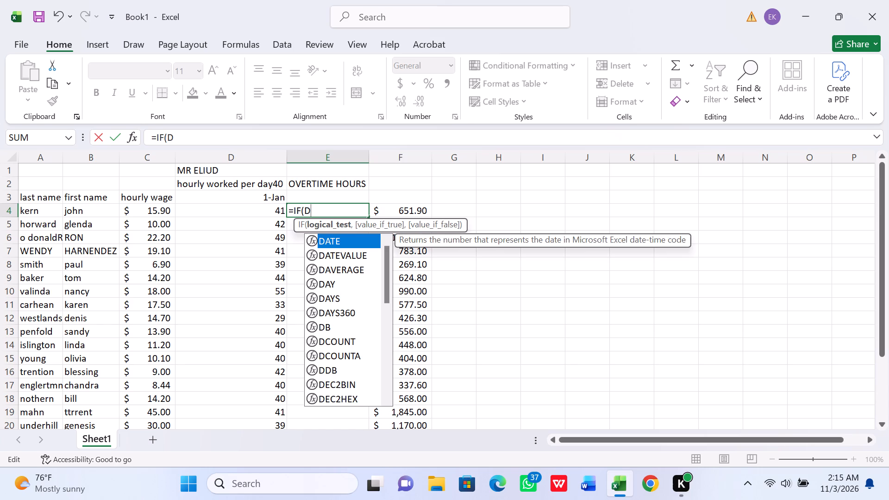
key("4")
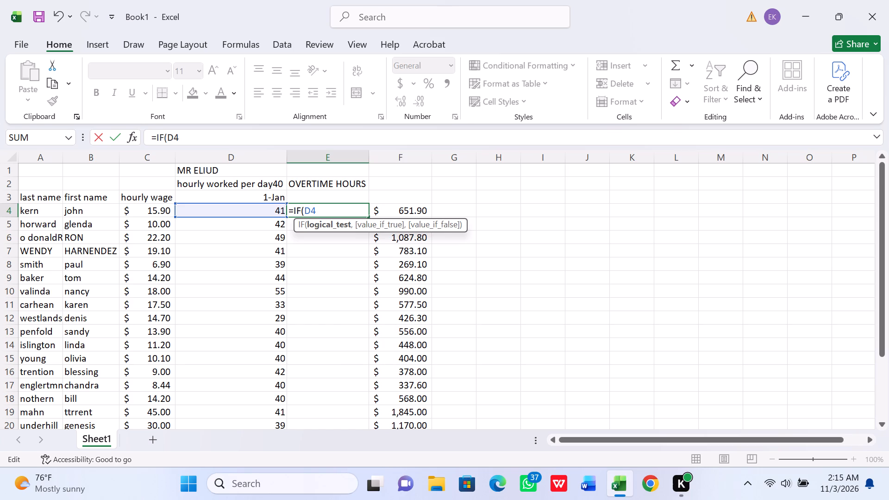
key("shift+greater")
key("4")
key("0")
key("comma")
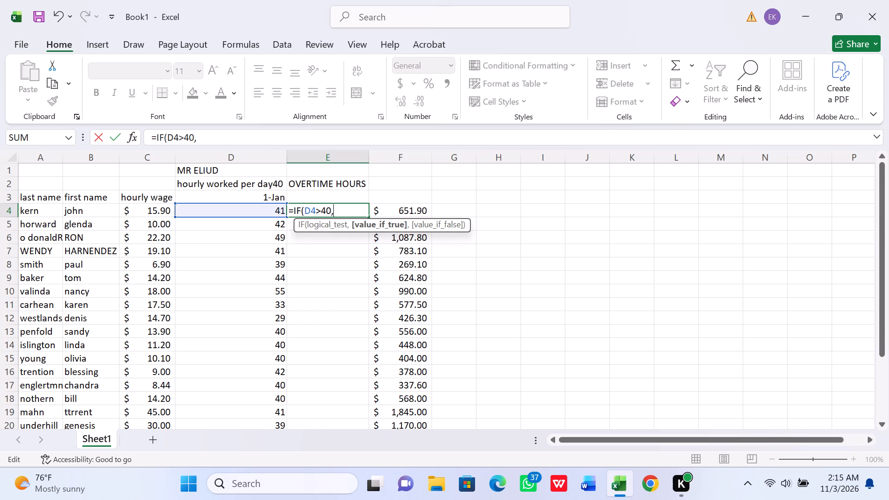
key("d")
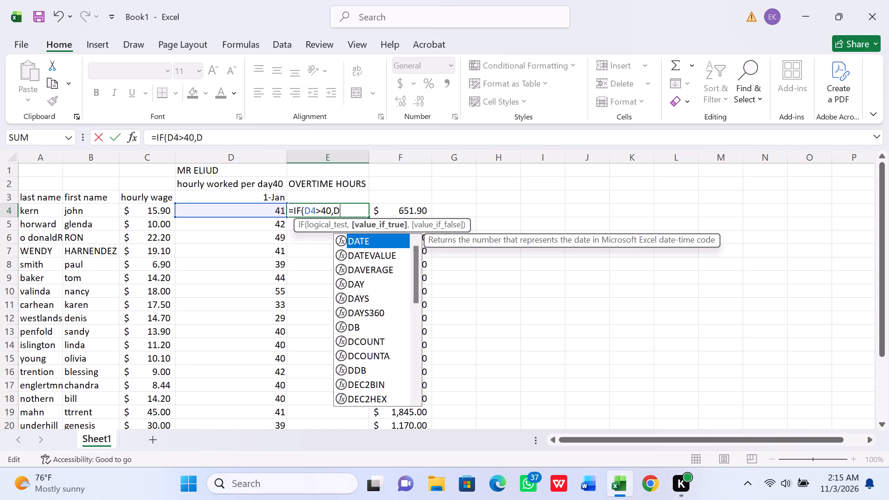
key("4")
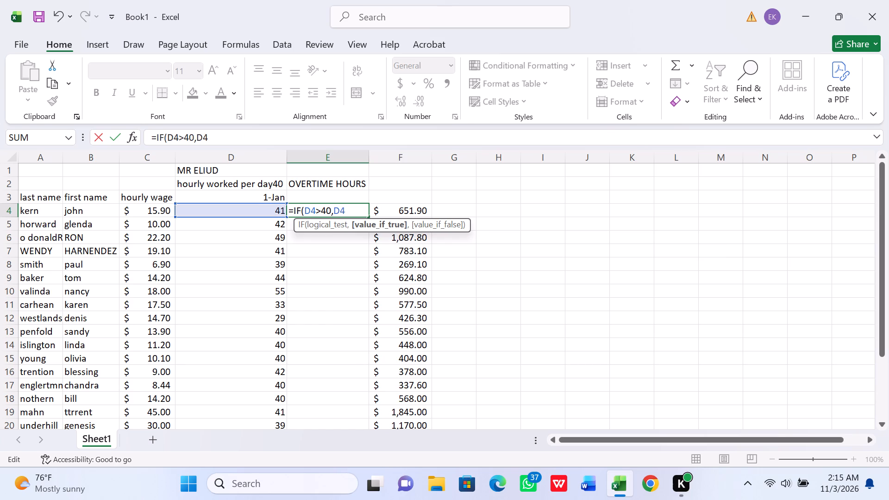
key("minus")
type("40")
key("comma")
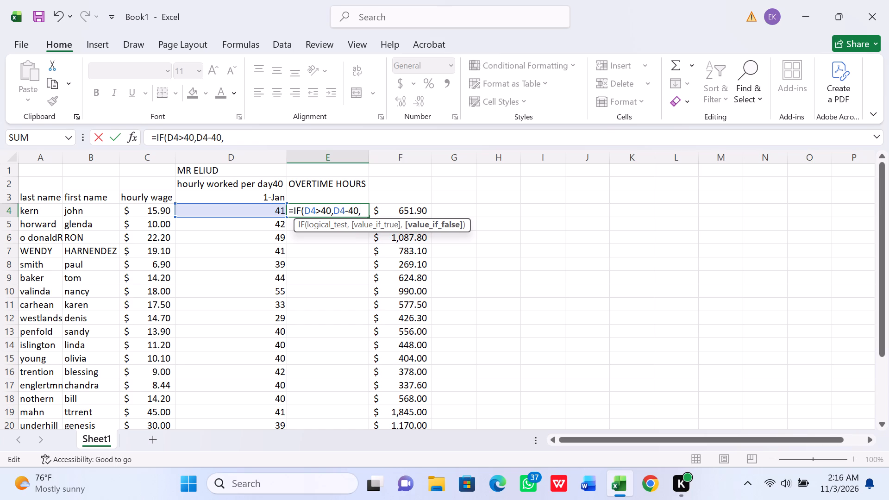
key("0")
key("shift+parenright")
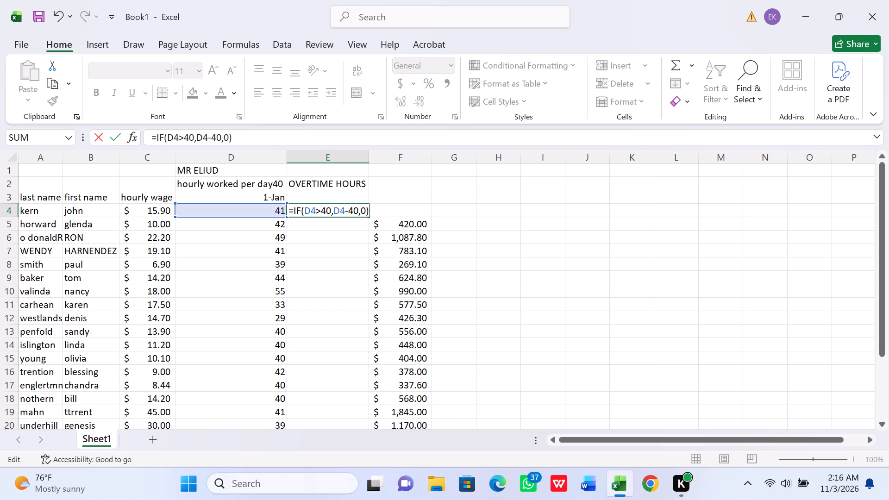
key("Return")
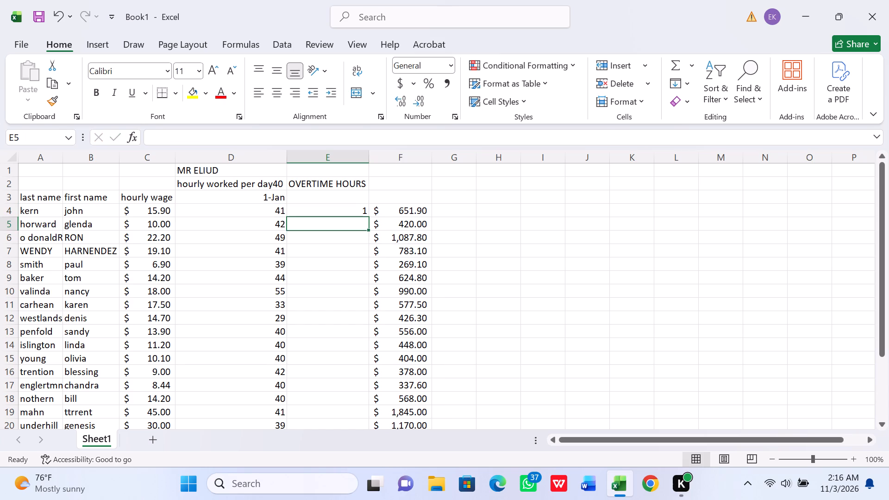
Fill the overtime formula from E4 down through E20 for all the remaining employees.
right_click(352, 212)
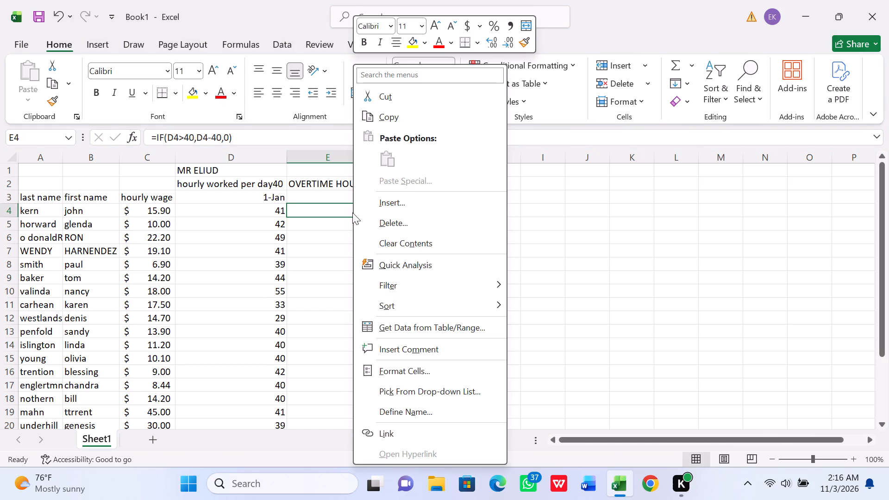
left_click(545, 207)
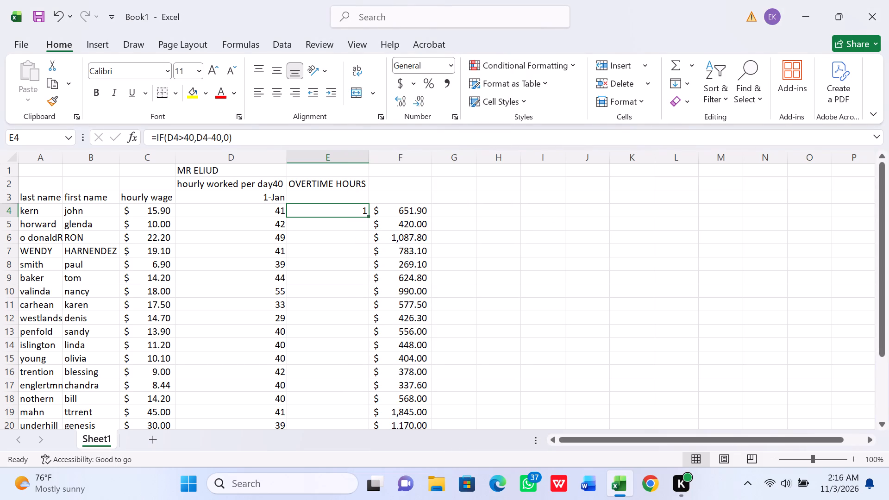
left_click_drag(367, 215, 371, 400)
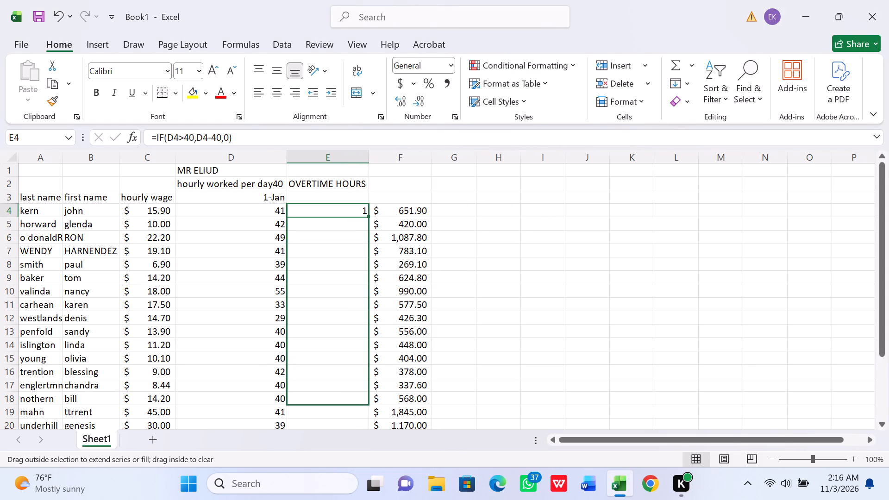
left_click_drag(371, 400, 369, 407)
left_click(521, 343)
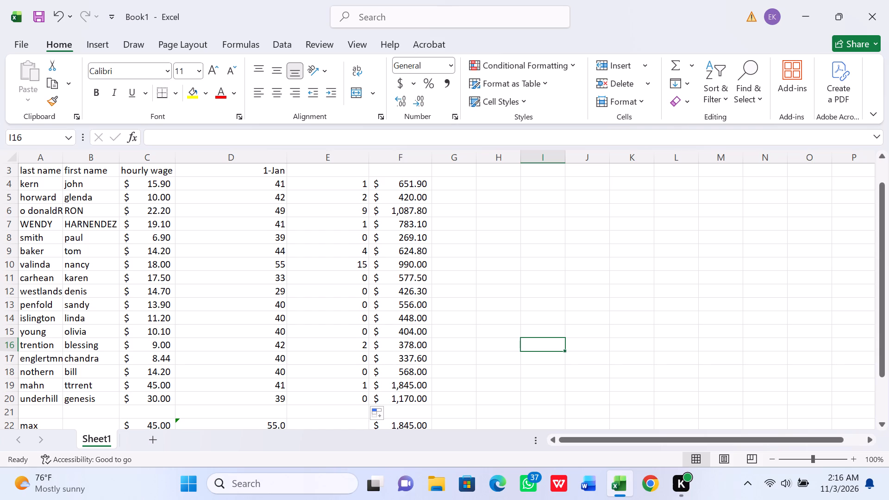
Enter the heading PAY in cell F3 above the pay amounts.
triple_click(879, 156)
triple_click(879, 156)
left_click(879, 156)
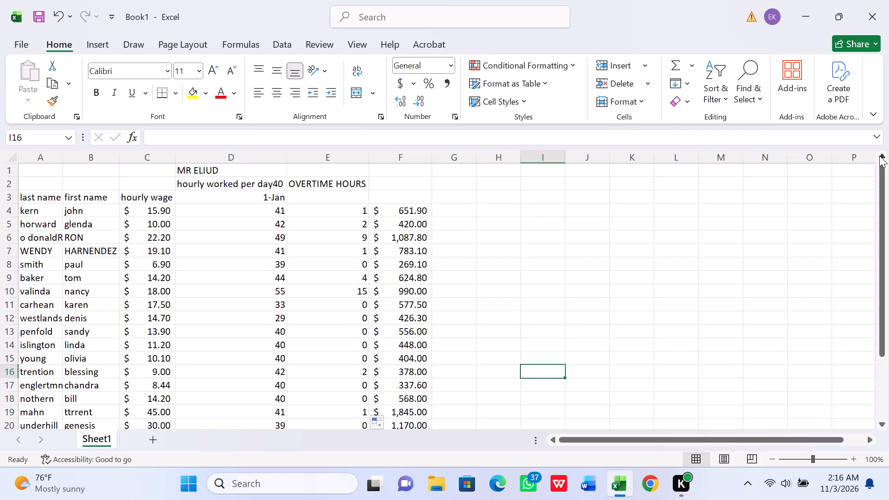
left_click(398, 196)
type("PAY")
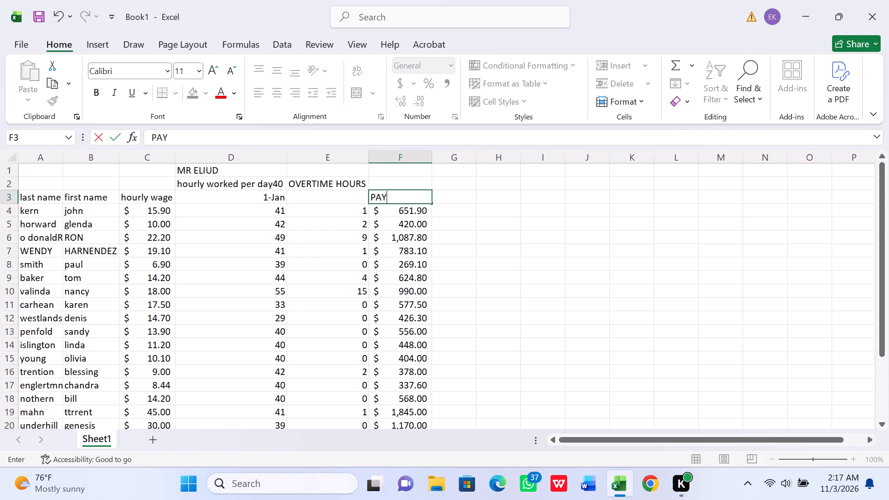
left_click(347, 180)
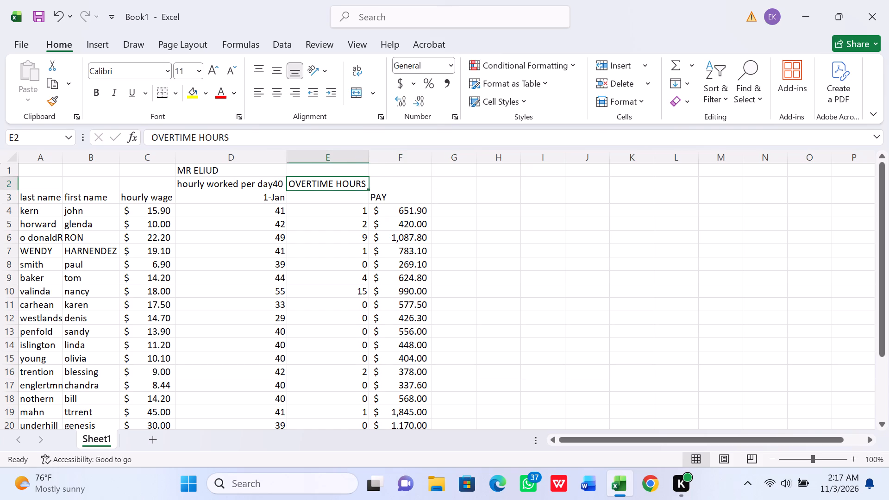
Move the OVERTIME HOURS heading from E2 down to E3, in line with the other column headings.
left_click(335, 196)
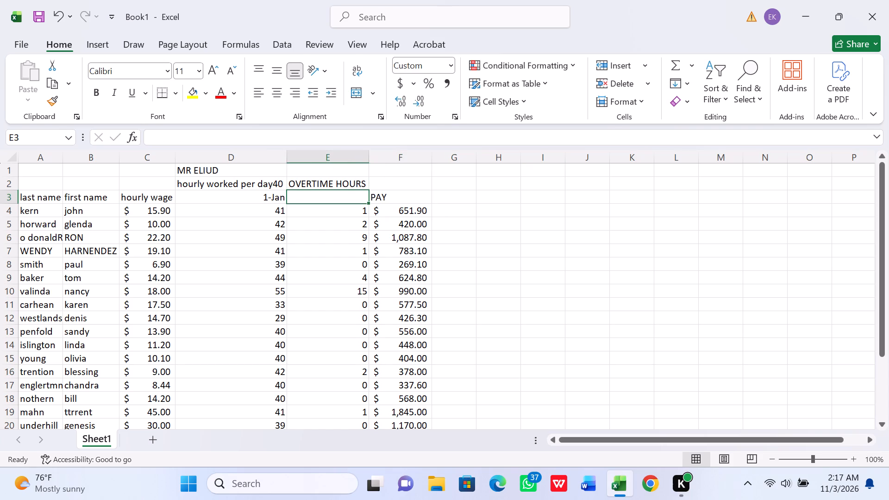
left_click(336, 181)
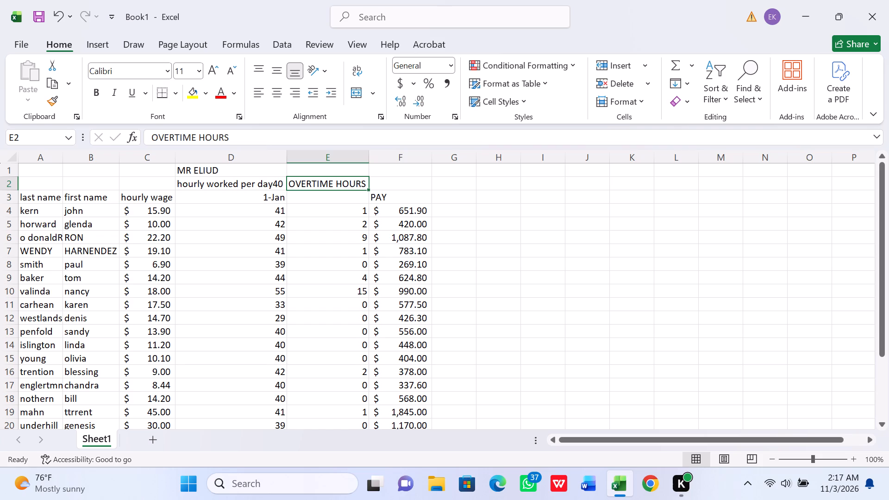
key("ctrl+x")
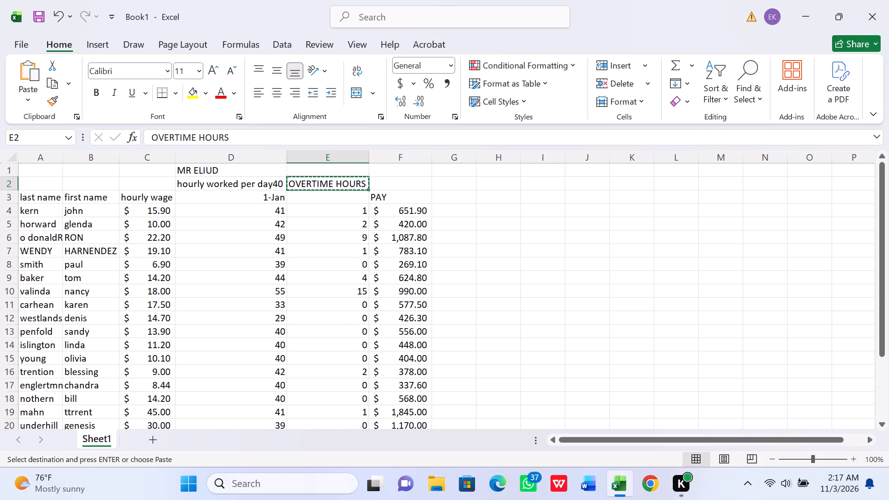
left_click(324, 203)
key("ctrl+v")
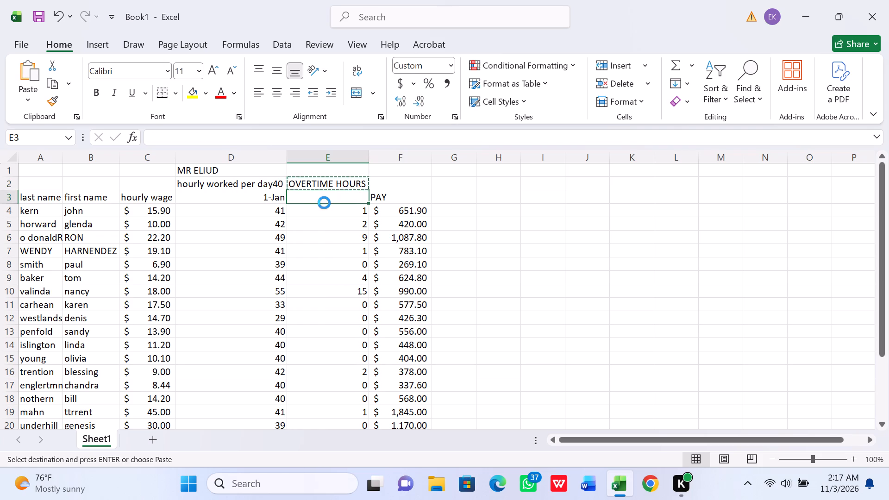
Enter the heading OVERTIME BONUS in cell G3 and widen column G to fit it.
left_click(463, 203)
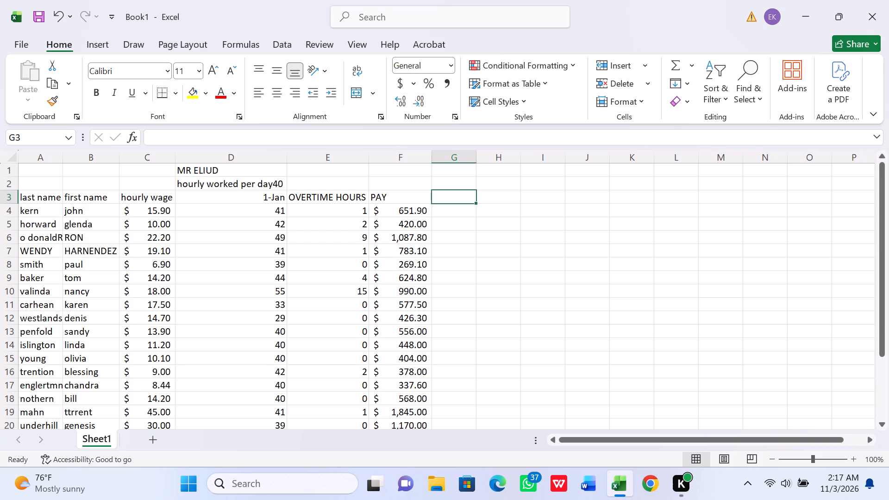
left_click(454, 200)
key("o")
key("v")
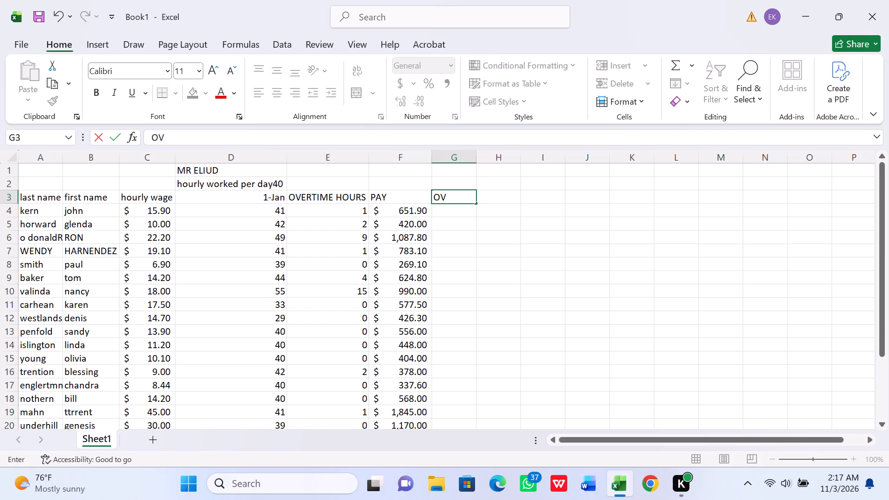
type("ER")
type("TIME")
key("space")
type("BONU")
key("s")
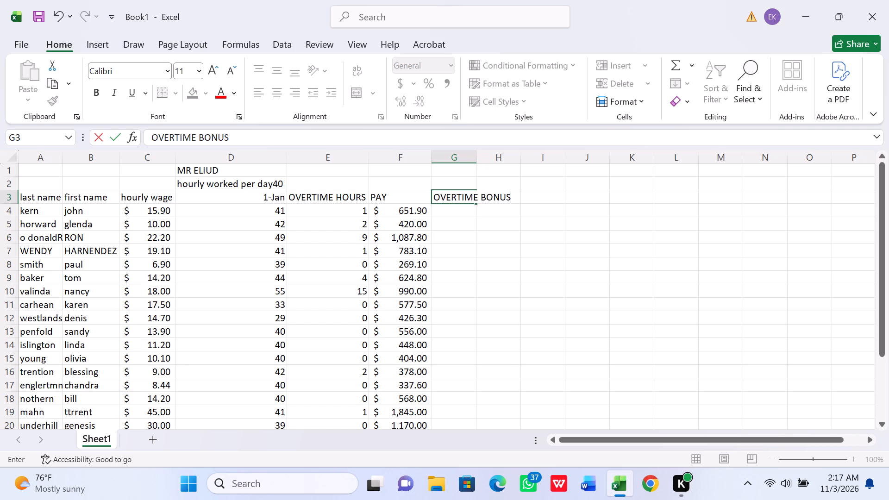
double_click(476, 160)
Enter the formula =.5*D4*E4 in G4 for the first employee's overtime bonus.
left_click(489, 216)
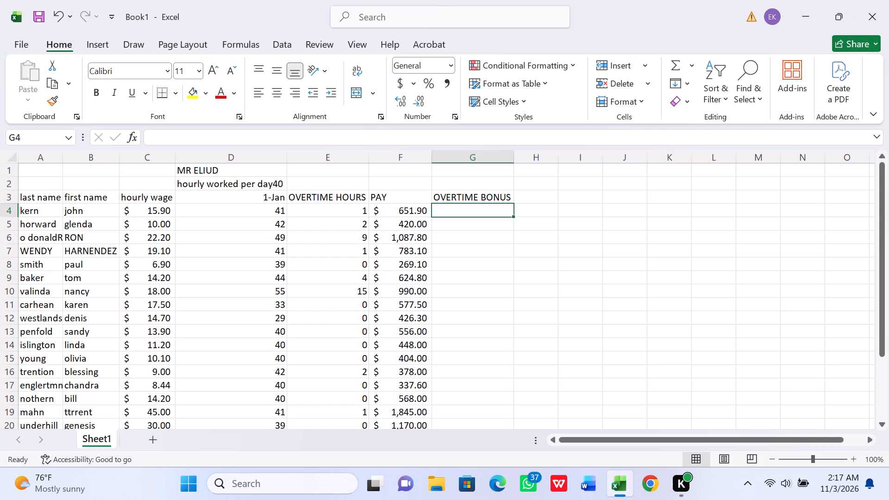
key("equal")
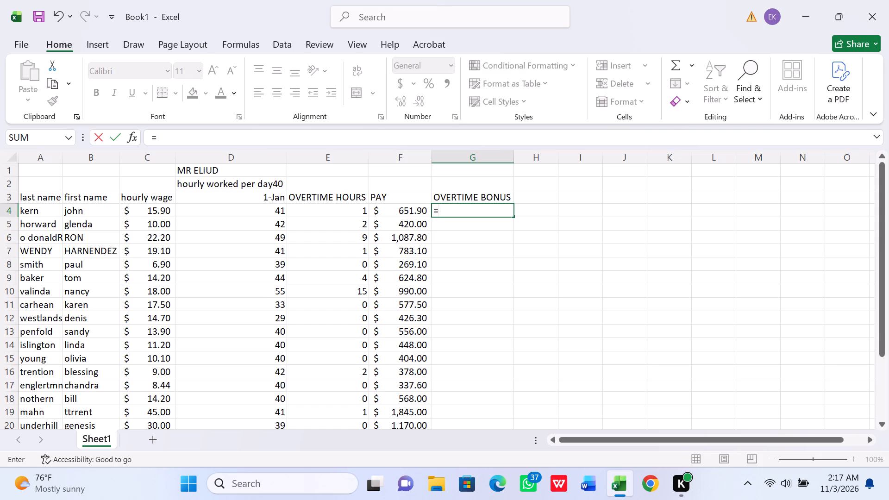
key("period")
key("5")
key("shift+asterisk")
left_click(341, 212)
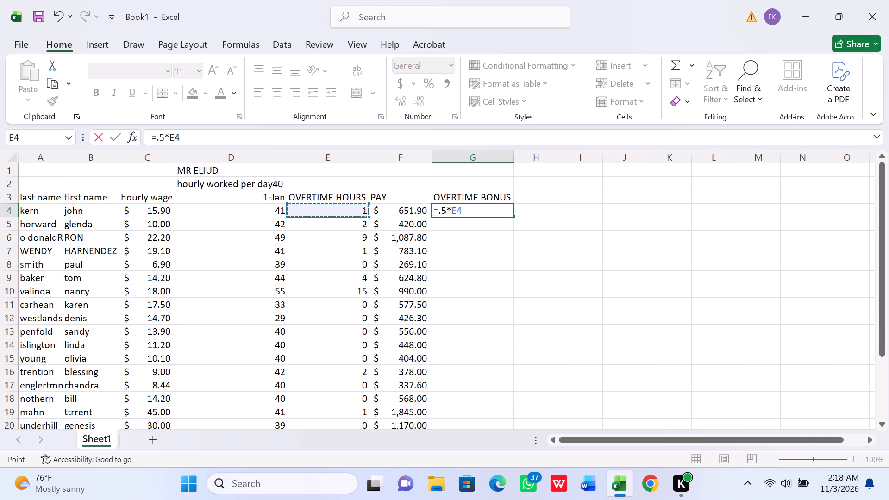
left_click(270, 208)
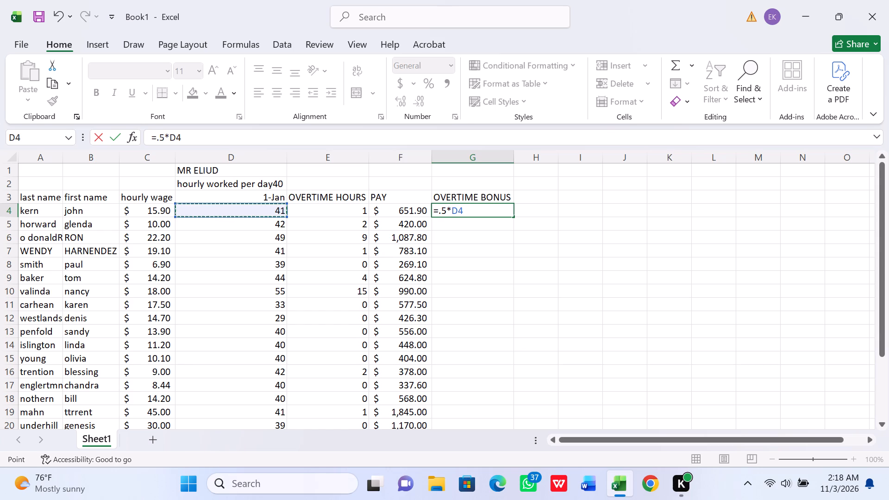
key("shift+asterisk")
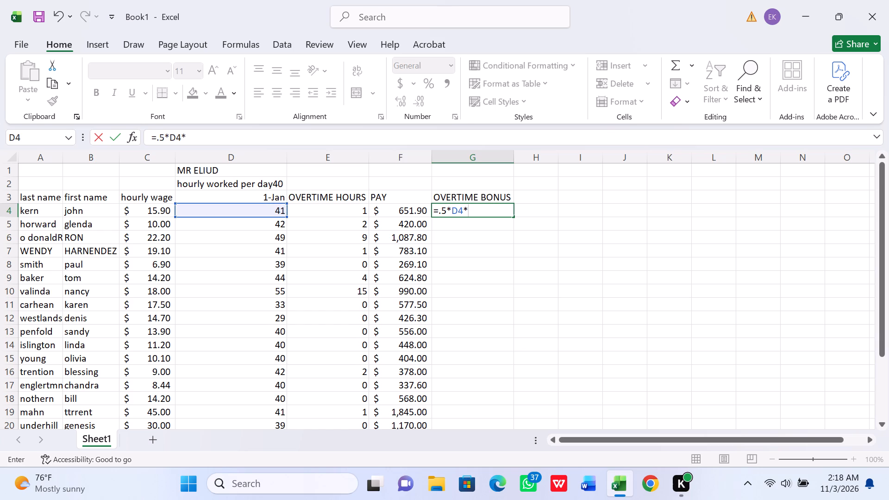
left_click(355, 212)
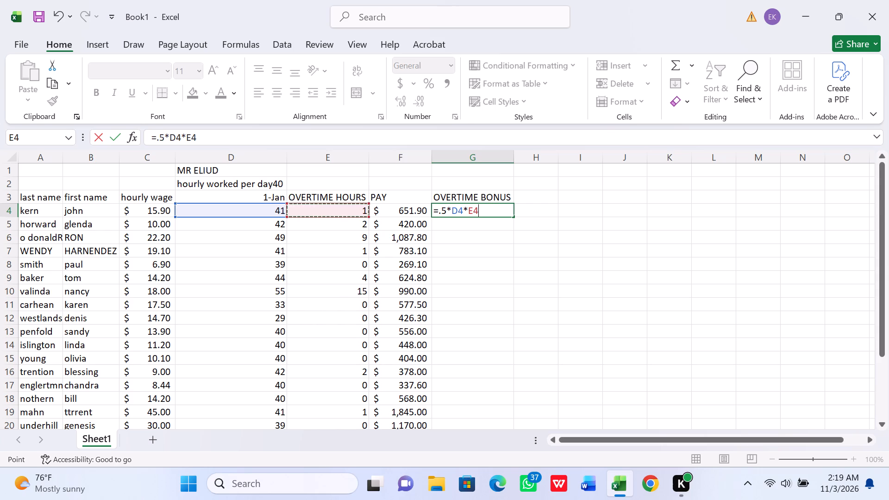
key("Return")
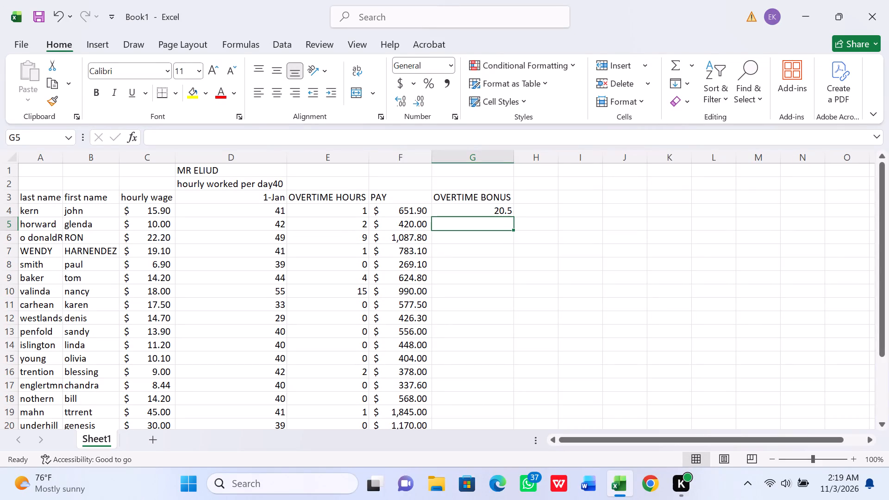
Replace the overtime bonus formula in G4 with =0.5*C4*E4, based on the hourly wage and overtime hours.
left_click(472, 209)
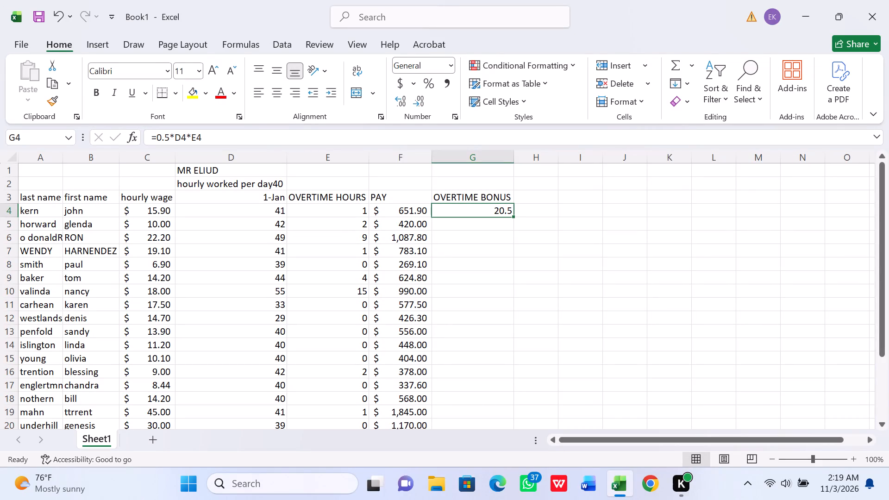
key("equal")
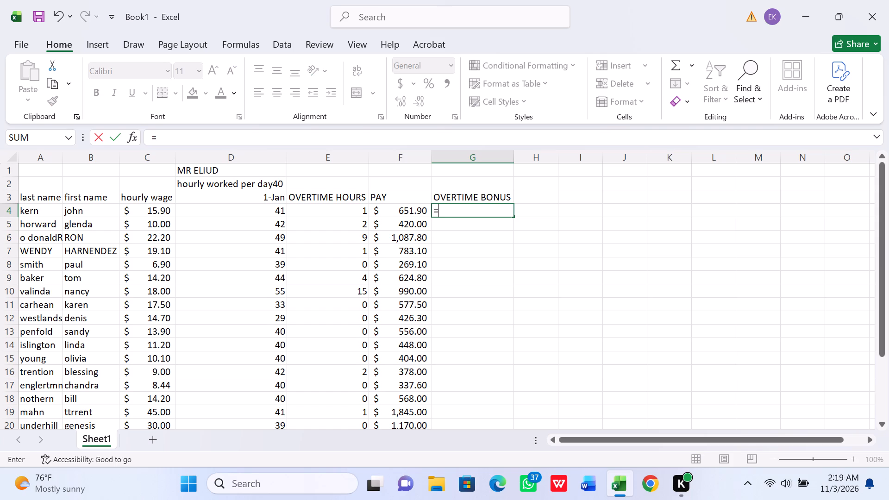
key("0")
key("period")
key("5")
key("shift+asterisk")
left_click(275, 212)
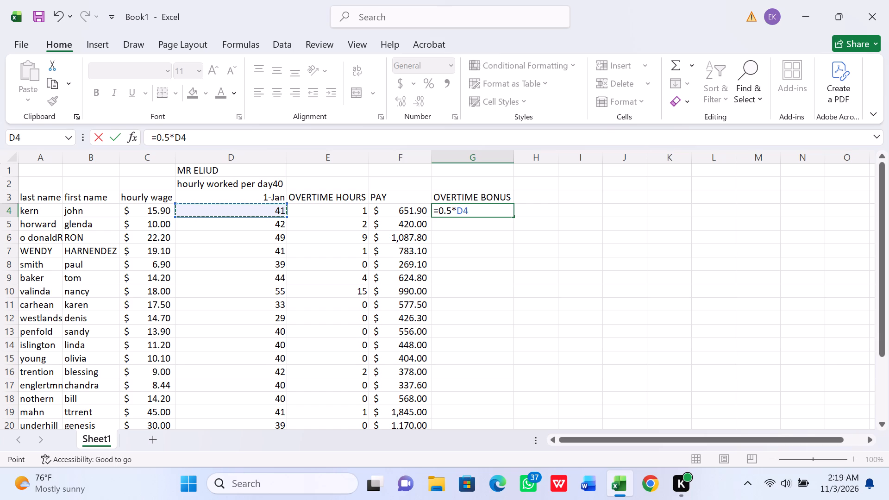
key("shift+asterisk")
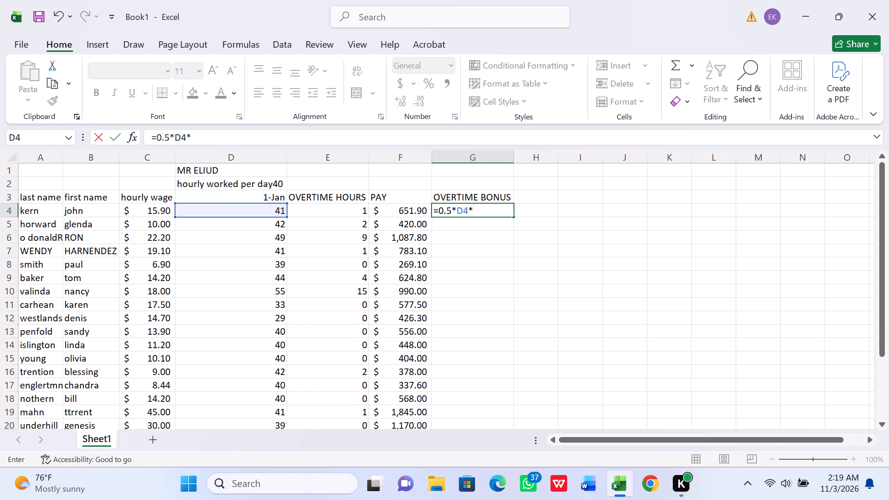
left_click(330, 211)
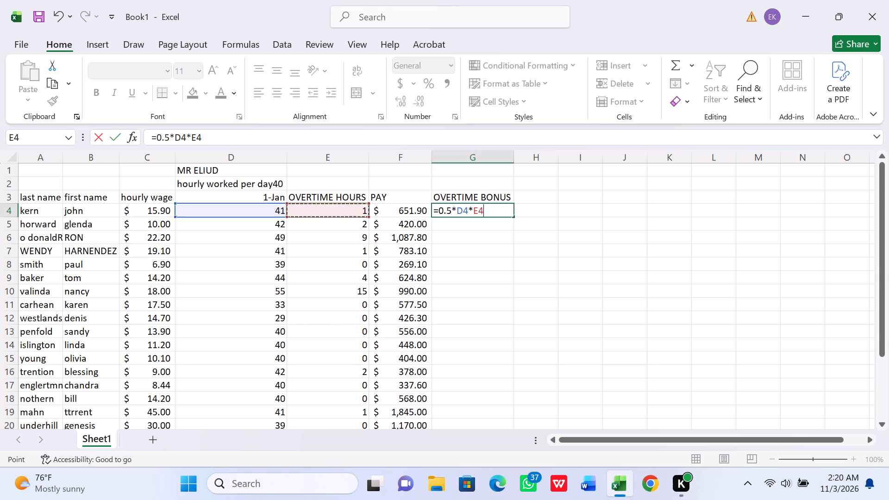
left_click(462, 208)
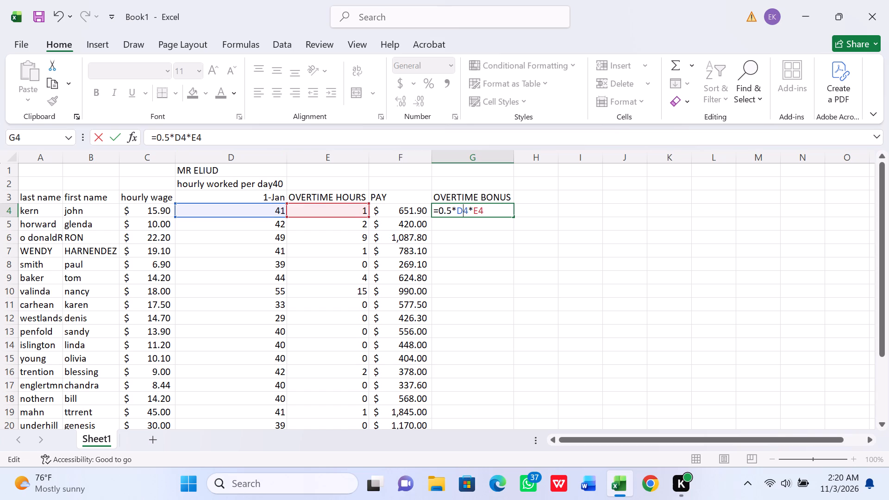
left_click(181, 138)
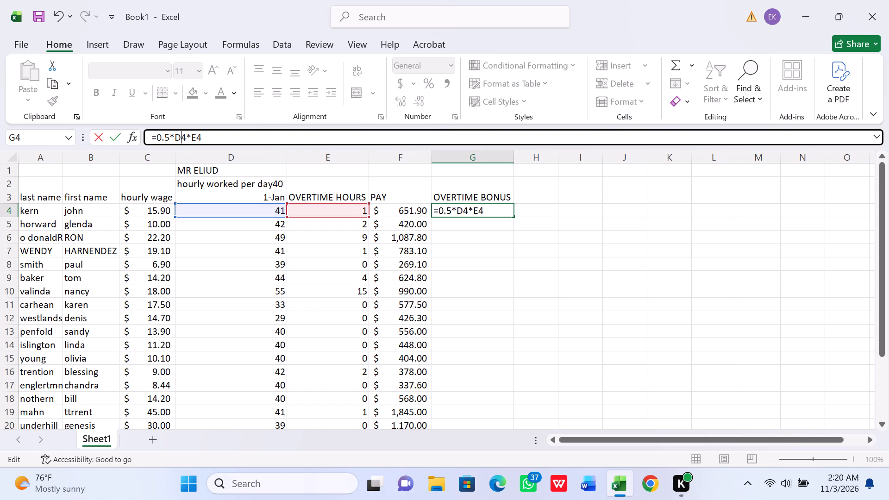
key("BackSpace")
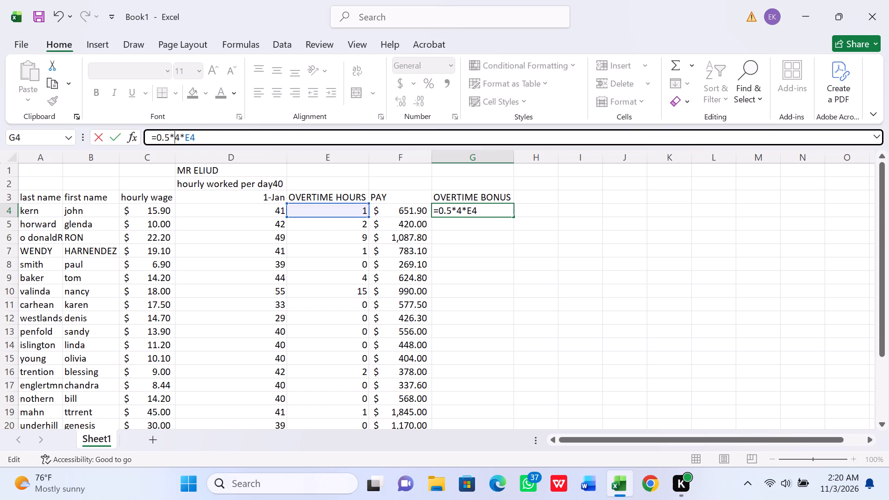
left_click(152, 212)
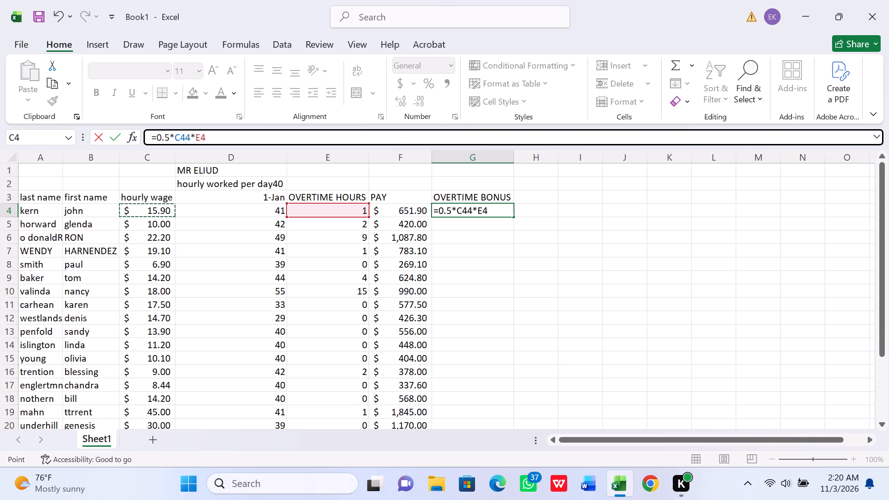
left_click(190, 136)
key("BackSpace")
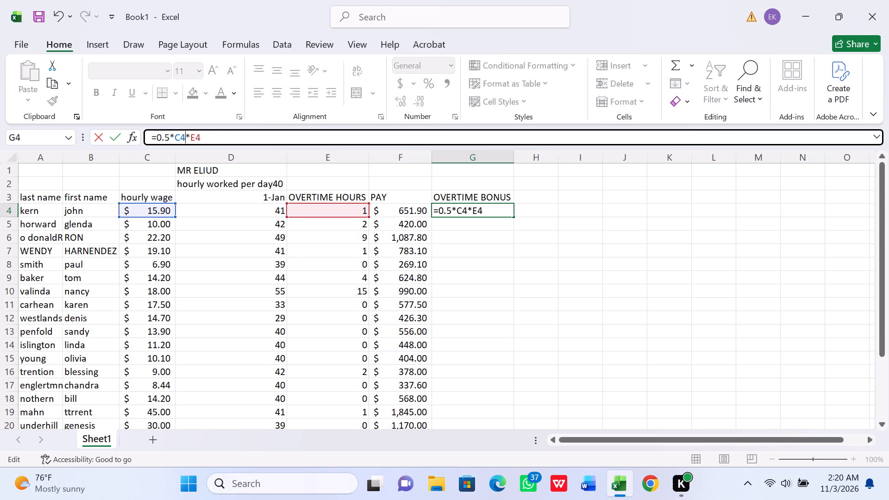
left_click(496, 224)
left_click(496, 209)
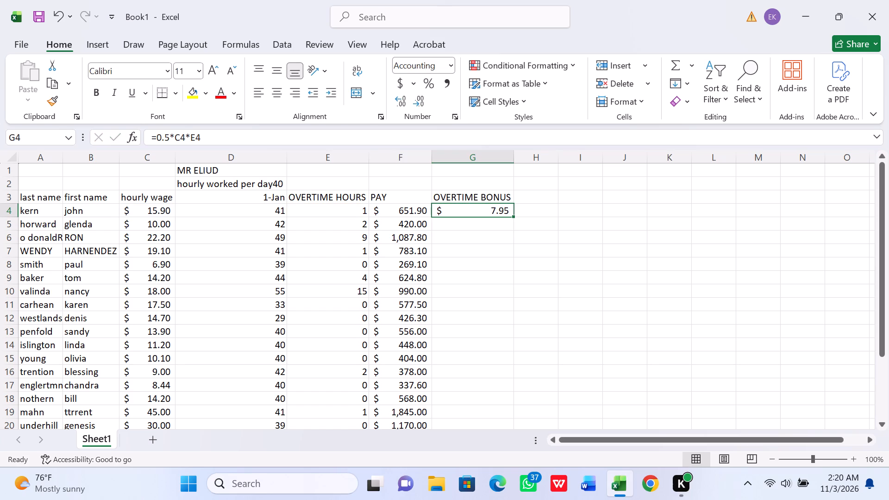
Fill the overtime bonus formula from G4 down through G20 for all the remaining employees.
left_click(506, 225)
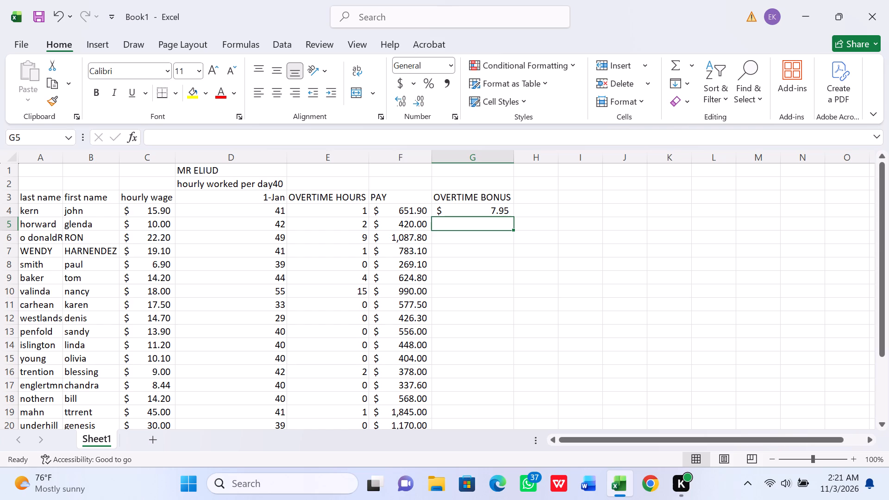
left_click(492, 206)
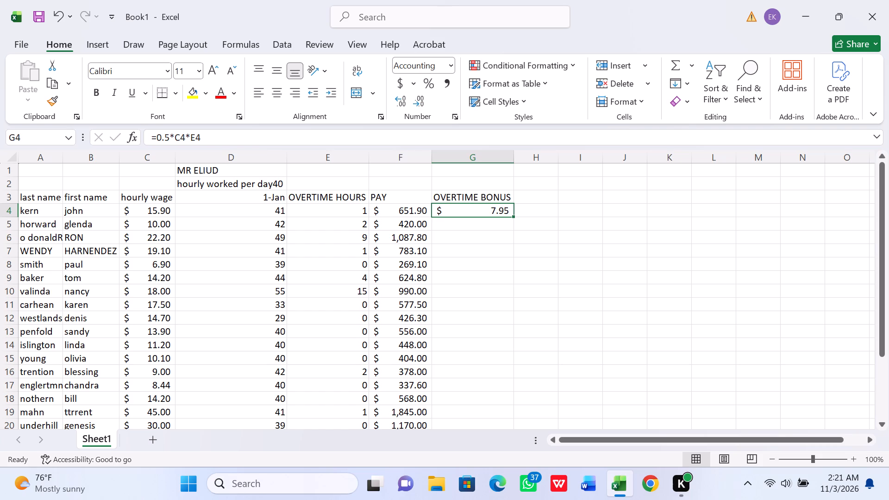
left_click_drag(511, 214, 513, 386)
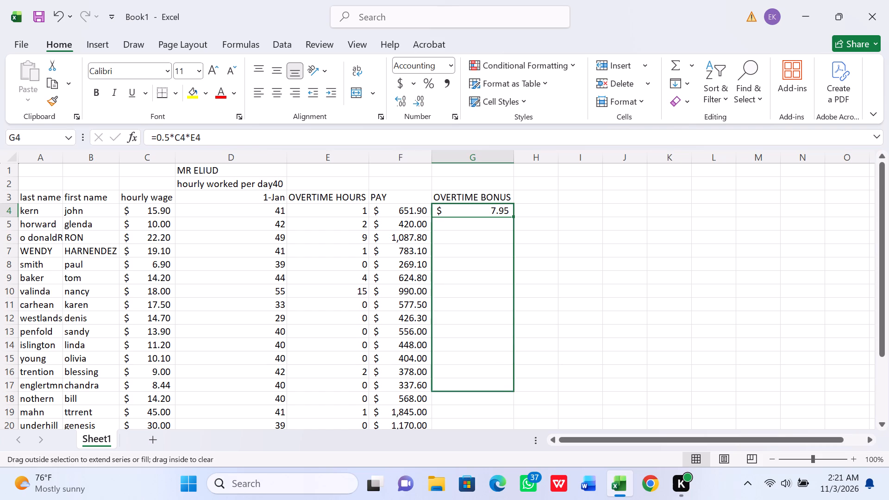
left_click_drag(513, 386, 513, 400)
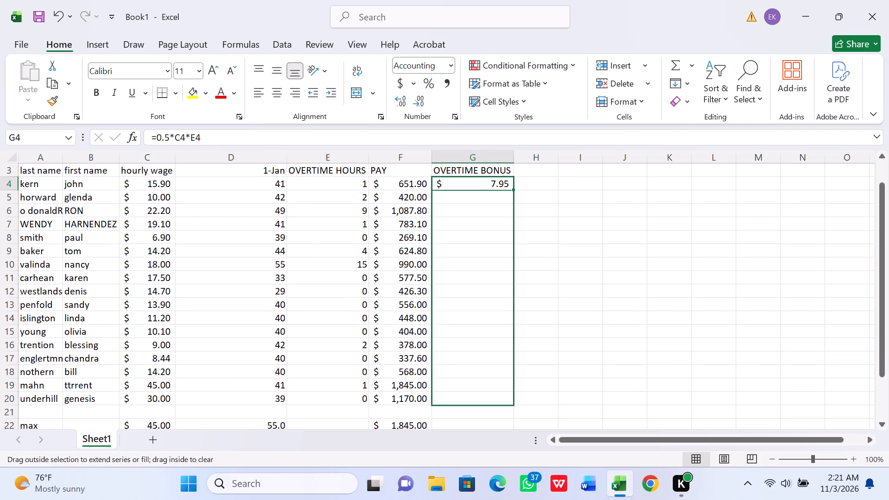
left_click_drag(513, 400, 513, 400)
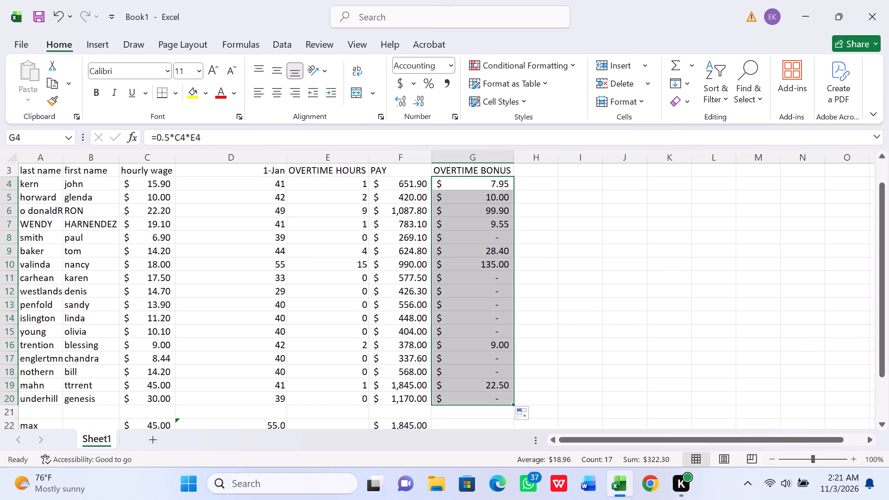
Enter the heading TOTAL PAY in cell H3, beside OVERTIME BONUS.
left_click(570, 325)
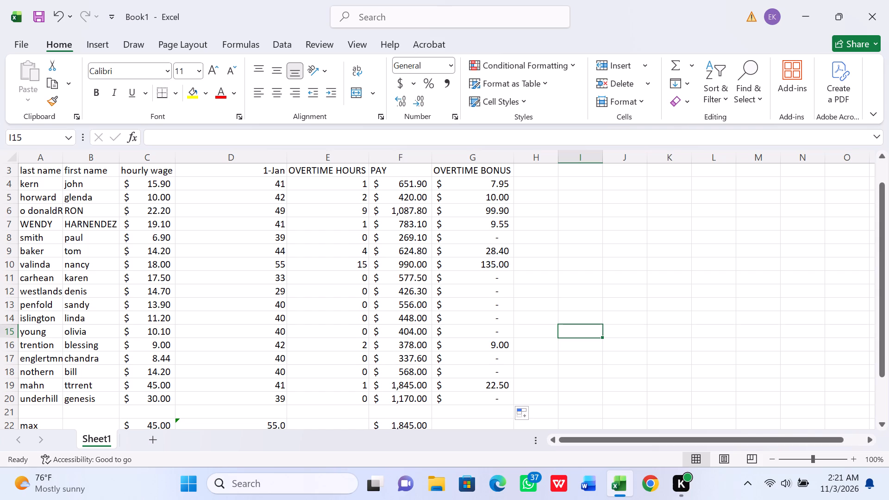
left_click(529, 169)
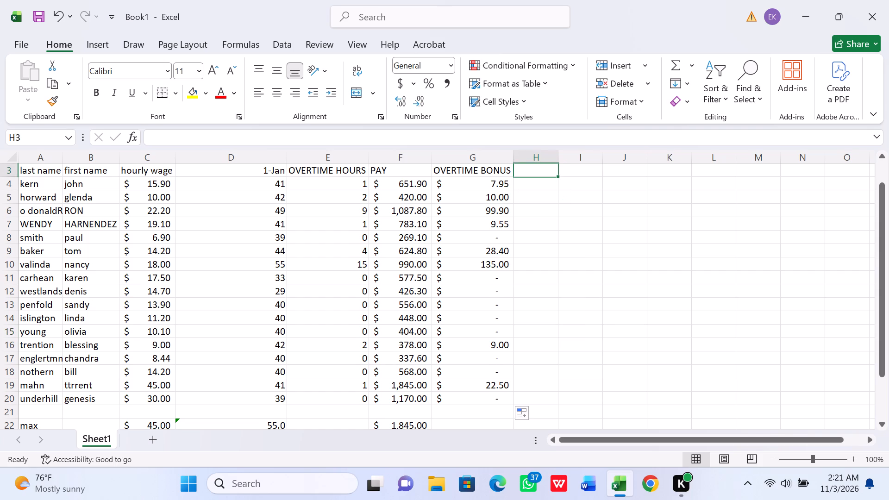
type("TOTAL")
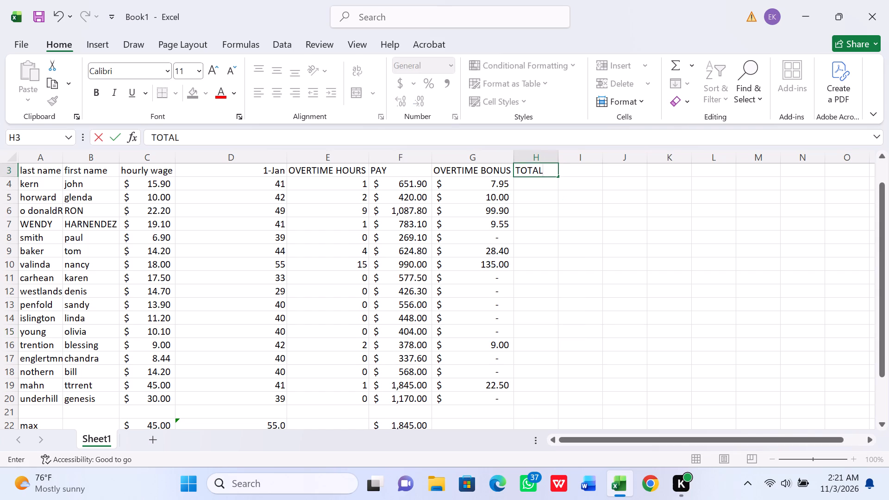
key("space")
type("PA")
key("y")
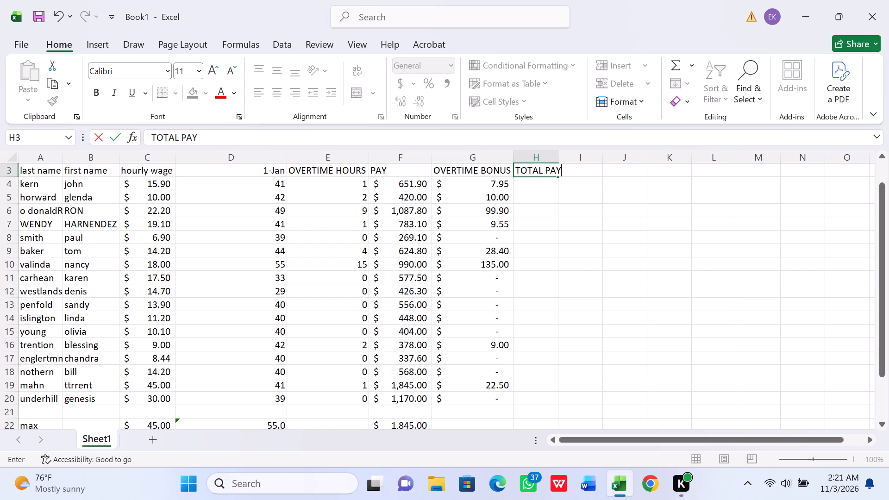
Enter the formula =F4+G4 in H4 to add the first employee's pay and overtime bonus.
left_click(532, 185)
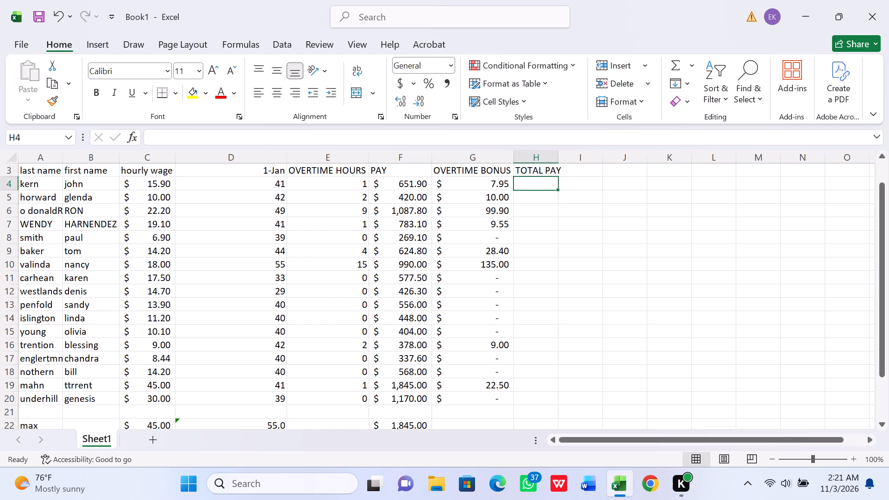
key("equal")
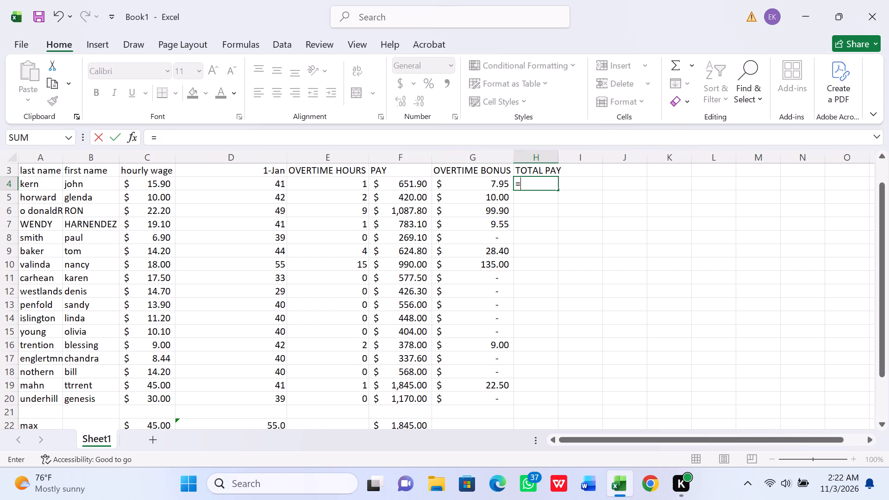
left_click(409, 184)
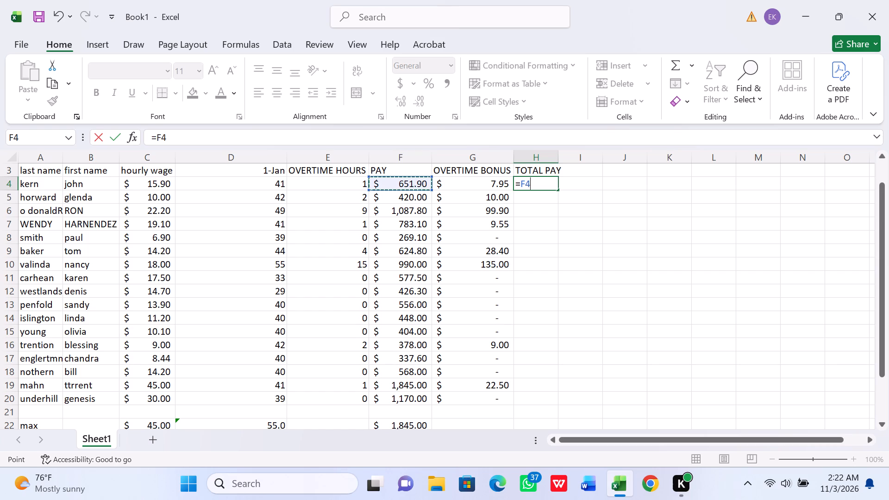
key("shift+plus")
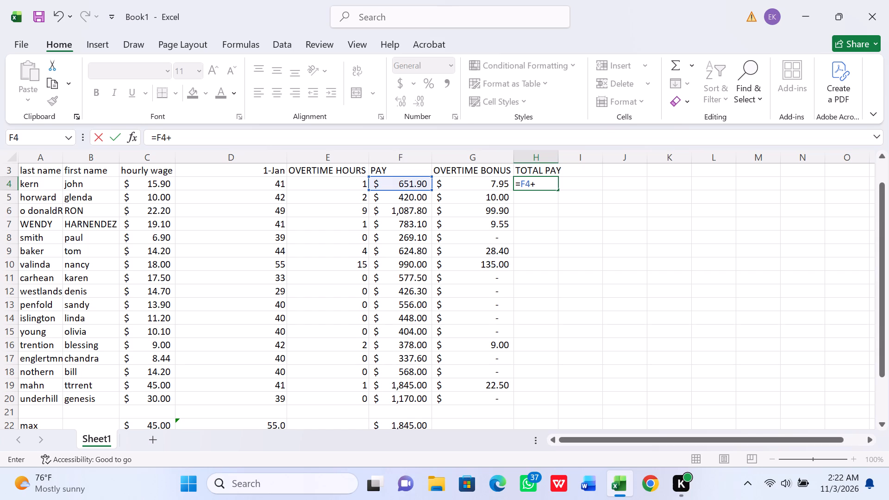
key("g")
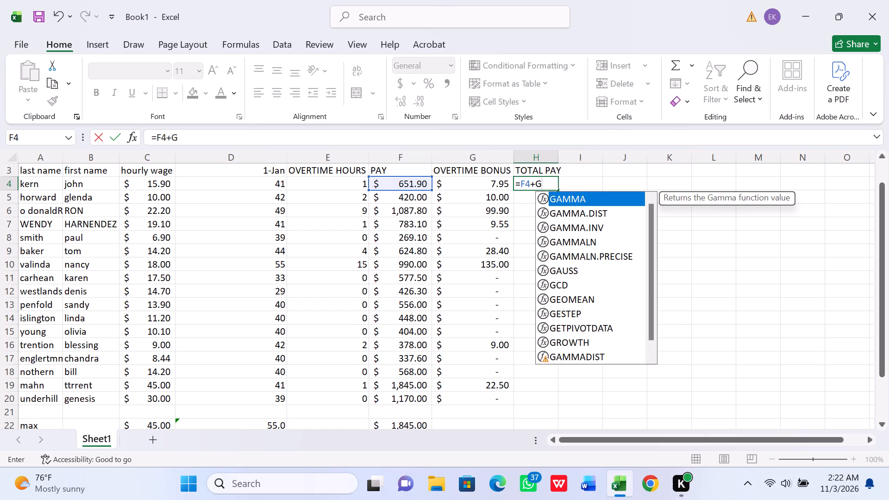
key("4")
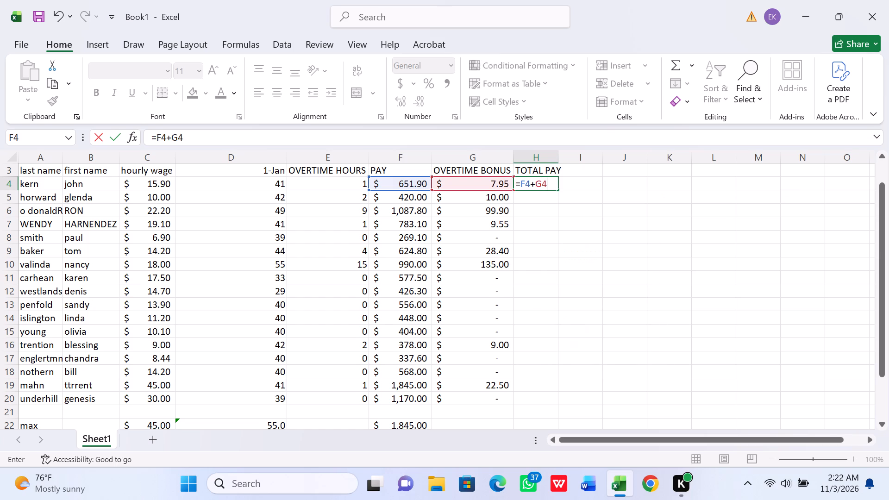
key("Return")
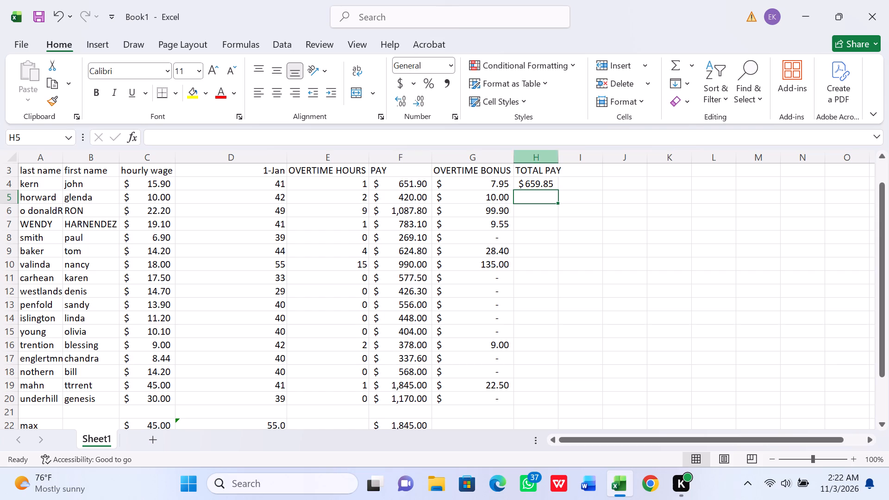
Fill the total pay formula from H4 down through H20 for all the remaining employees.
left_click(544, 185)
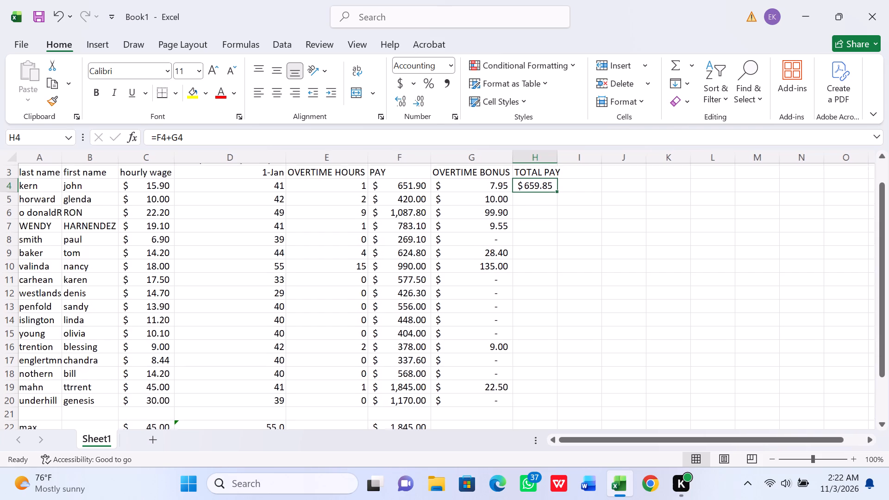
left_click_drag(557, 187, 557, 189)
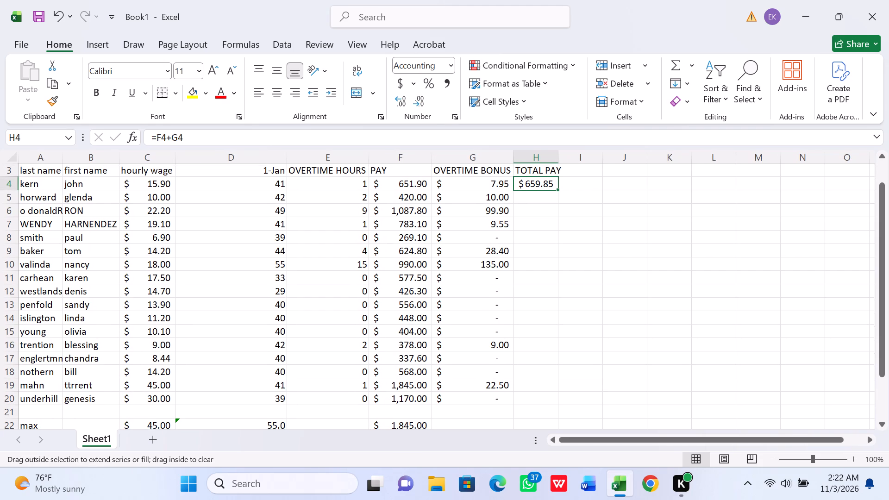
left_click_drag(557, 189, 551, 398)
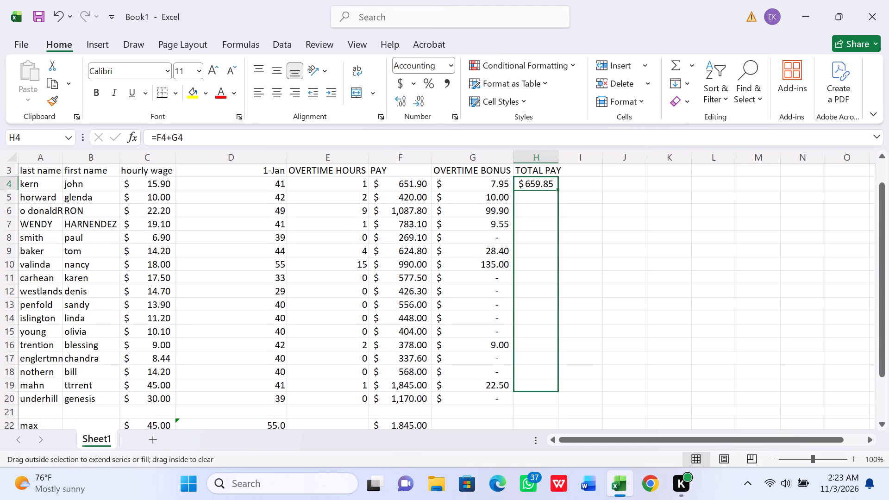
left_click_drag(551, 398, 553, 400)
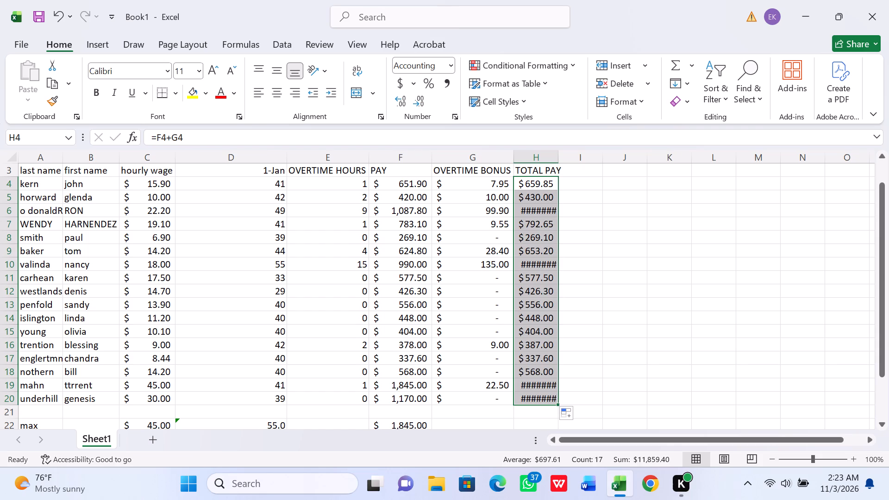
Widen column H enough to fit the TOTAL PAY heading and all its amounts.
left_click_drag(559, 158, 565, 158)
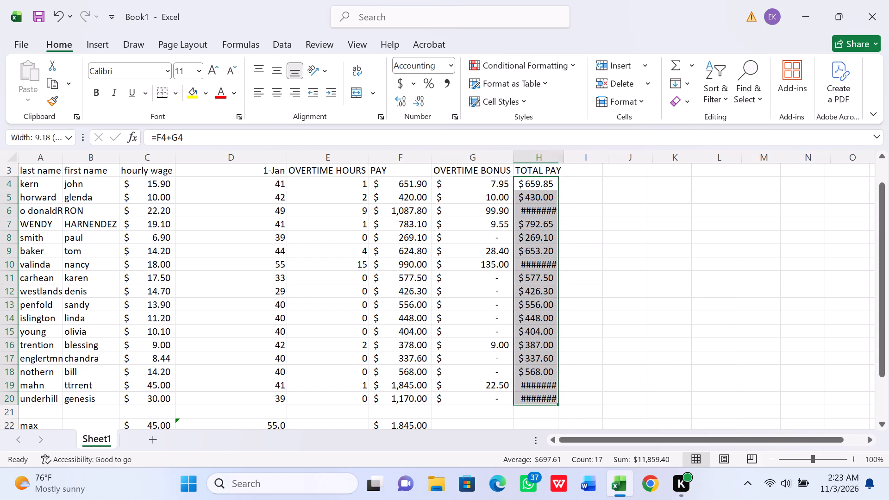
left_click_drag(564, 159, 568, 158)
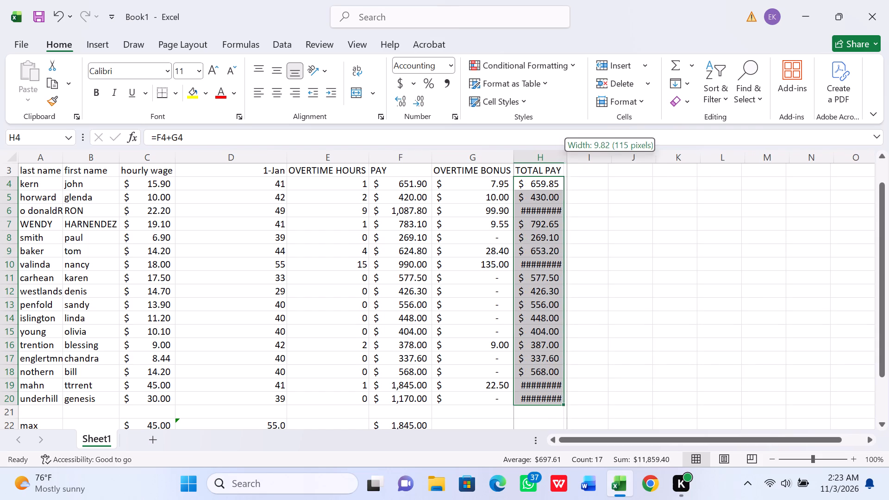
left_click_drag(568, 158, 570, 158)
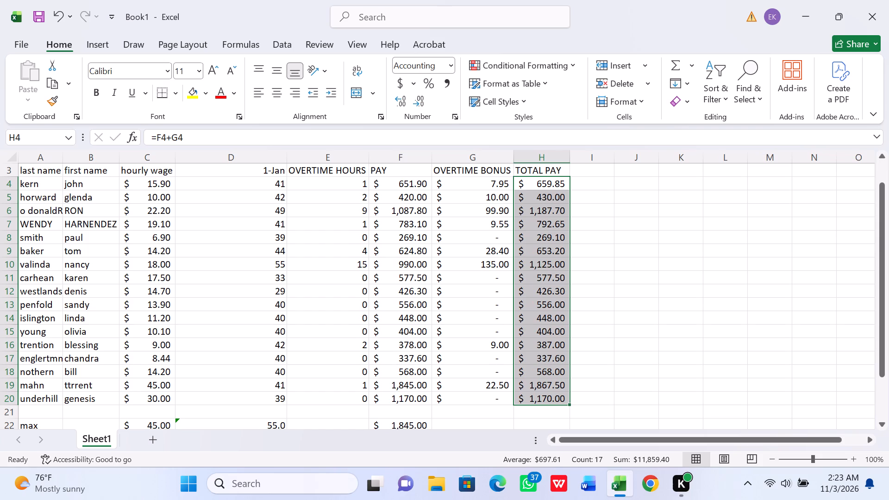
left_click(602, 191)
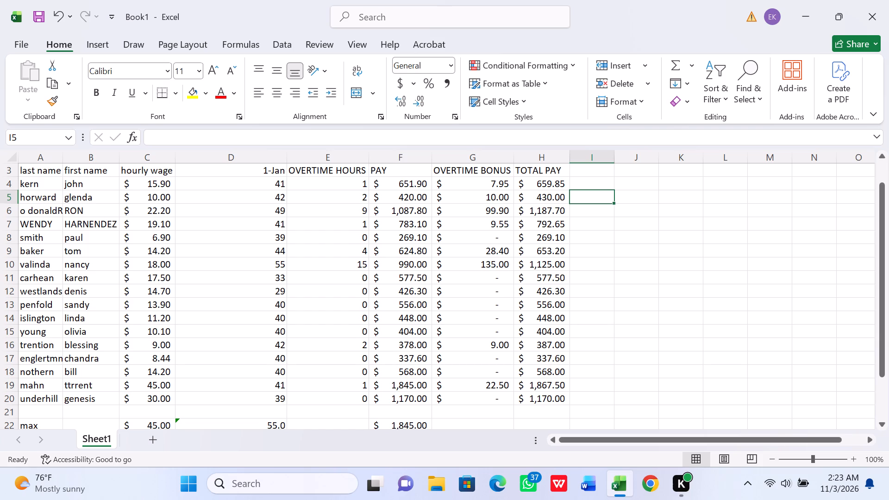
Review the whole wage table from the max, min, average and total rows back up to the title.
triple_click(883, 422)
triple_click(883, 422)
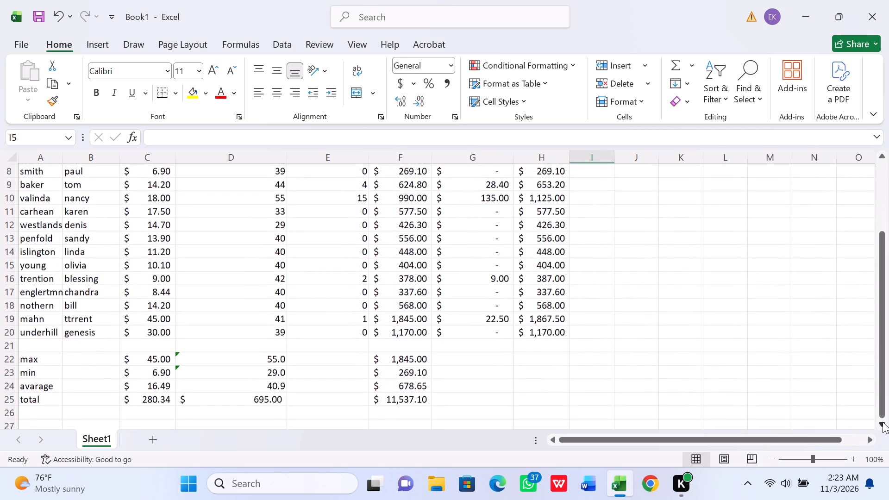
triple_click(883, 422)
left_click(883, 422)
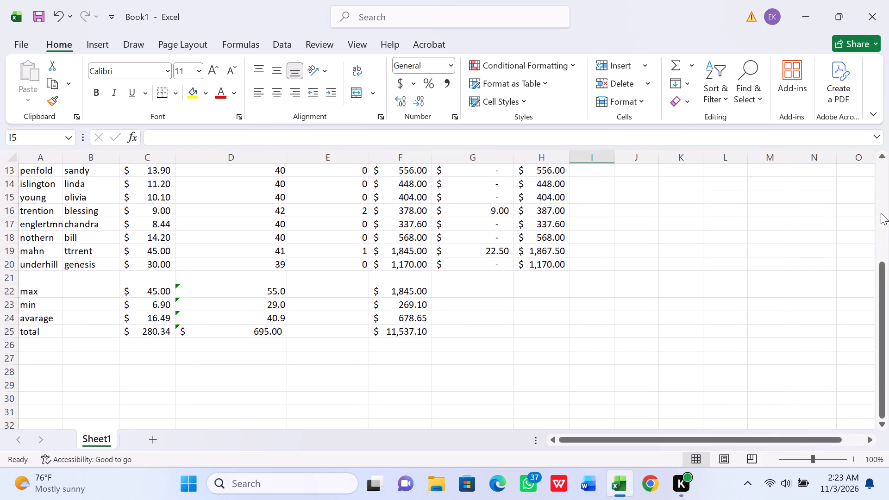
triple_click(884, 156)
triple_click(884, 156)
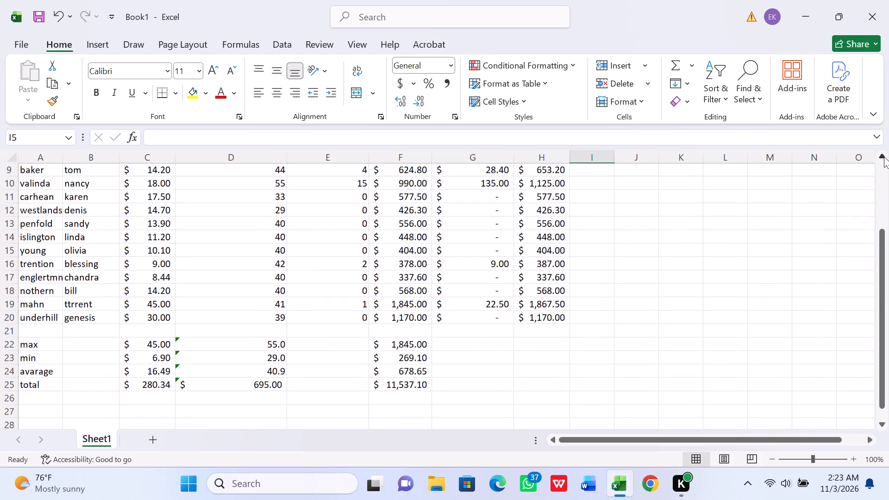
triple_click(884, 156)
triple_click(884, 156)
left_click(884, 156)
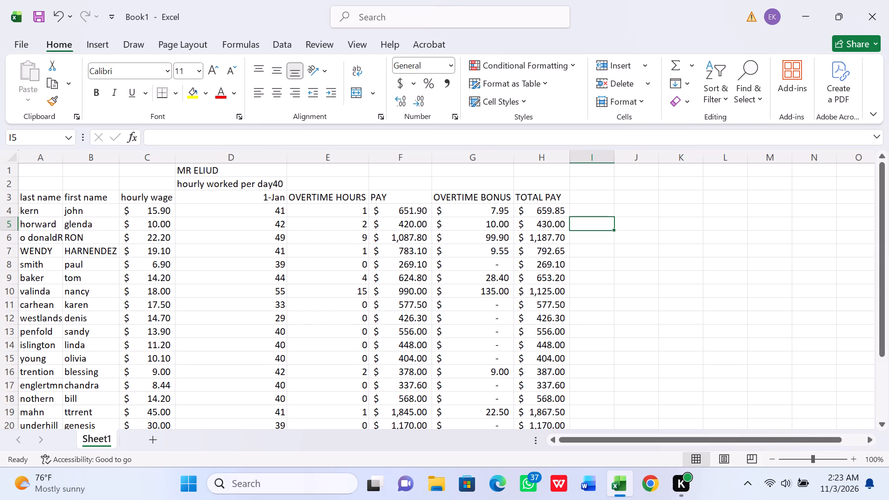
left_click(582, 198)
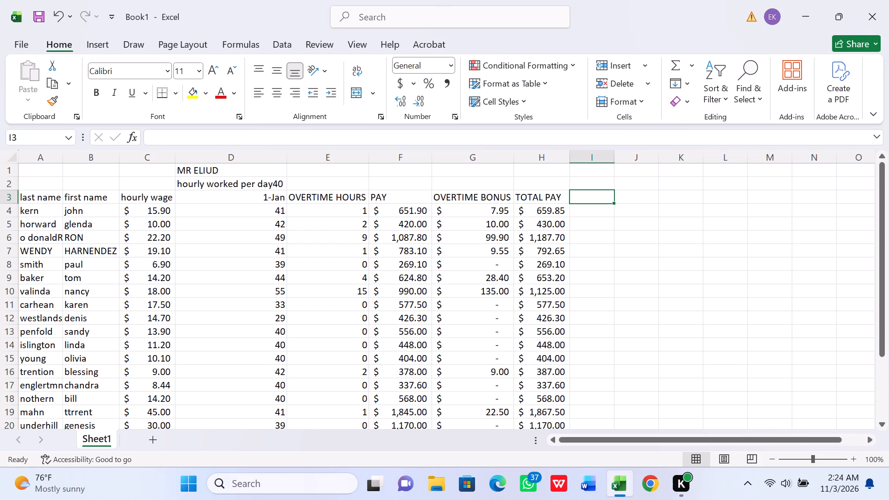
Insert three blank columns between the 1-Jan hours column and the OVERTIME HOURS column.
left_click(333, 154)
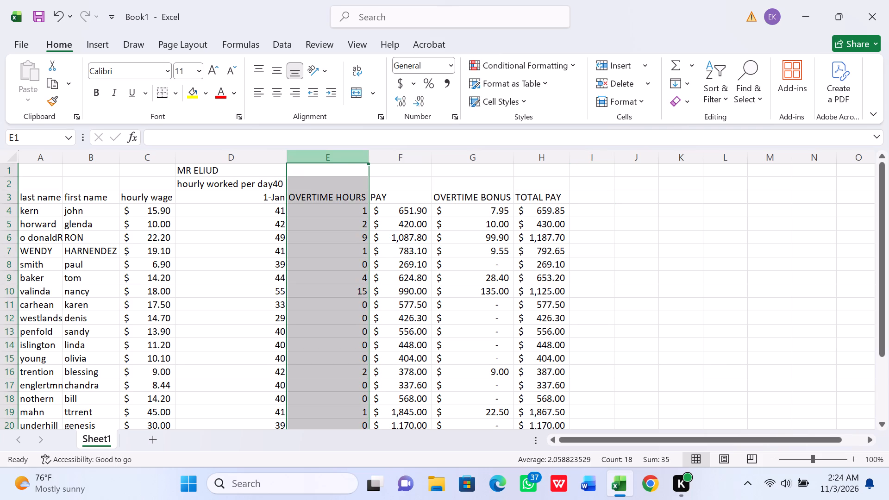
right_click(333, 154)
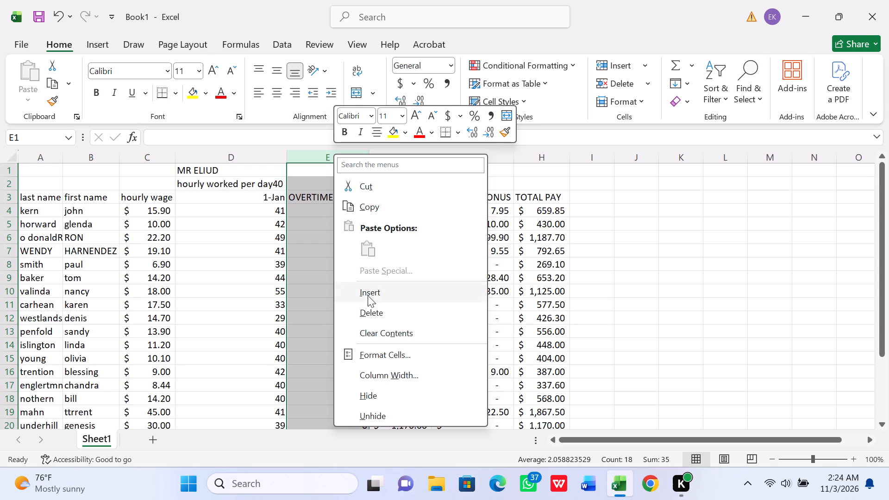
left_click(373, 287)
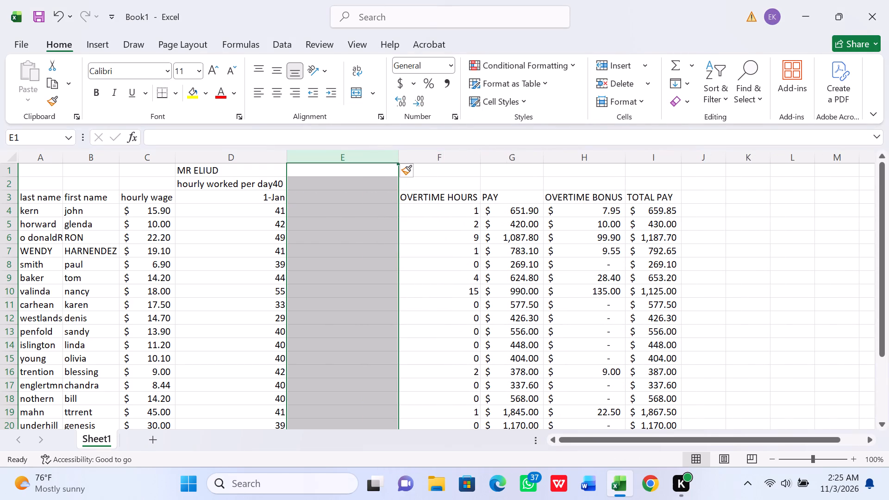
left_click(341, 159)
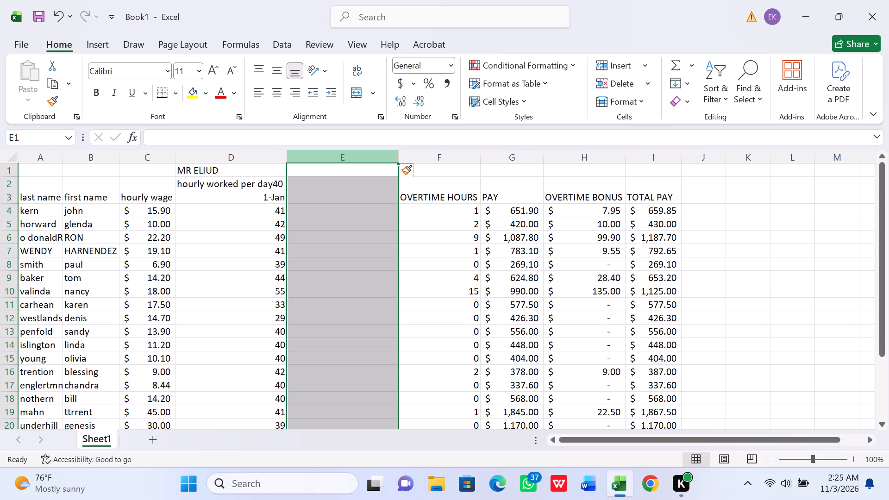
right_click(369, 155)
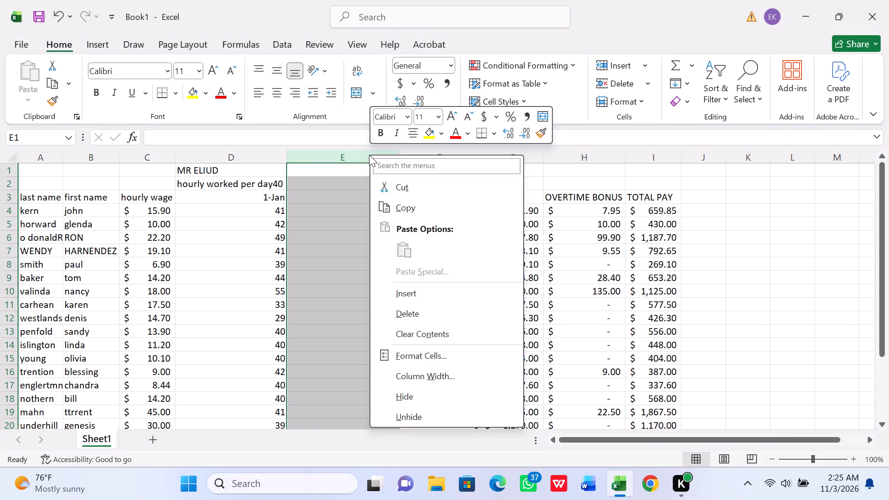
left_click(410, 294)
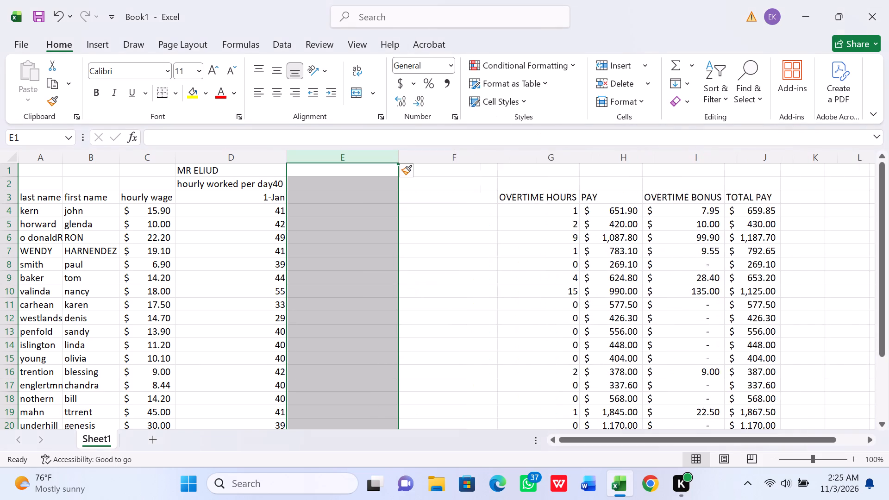
right_click(410, 294)
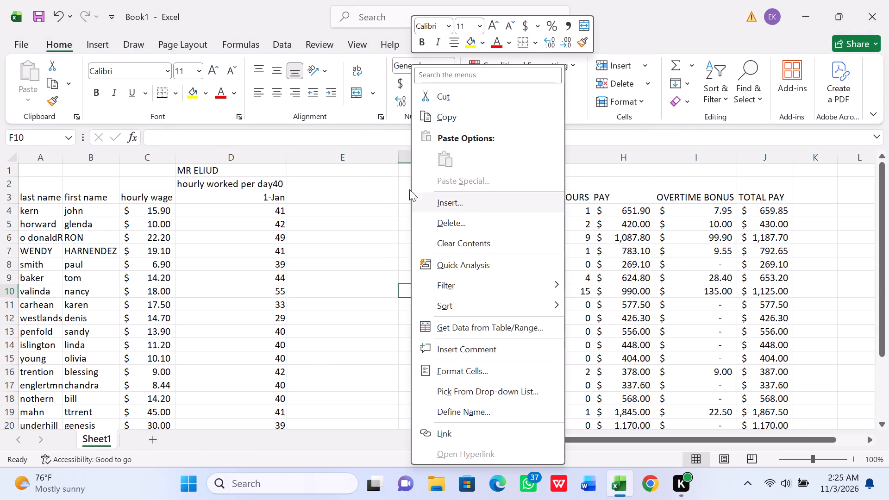
left_click(345, 148)
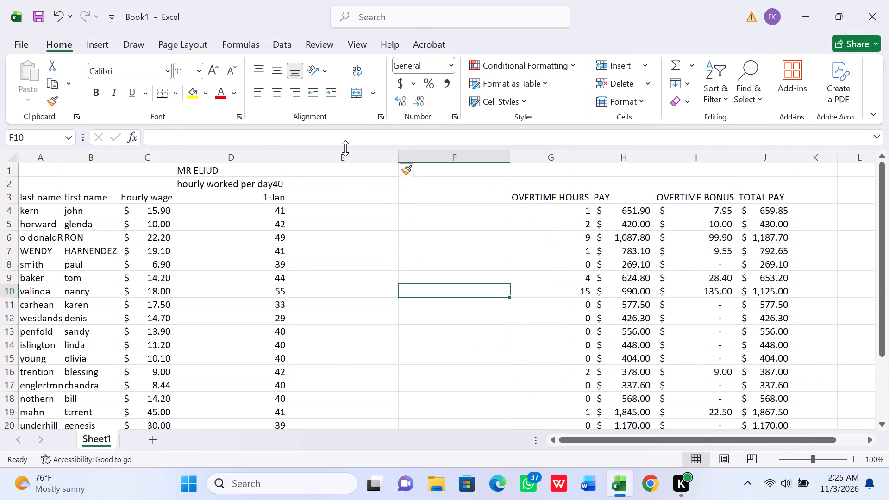
left_click(349, 162)
right_click(349, 162)
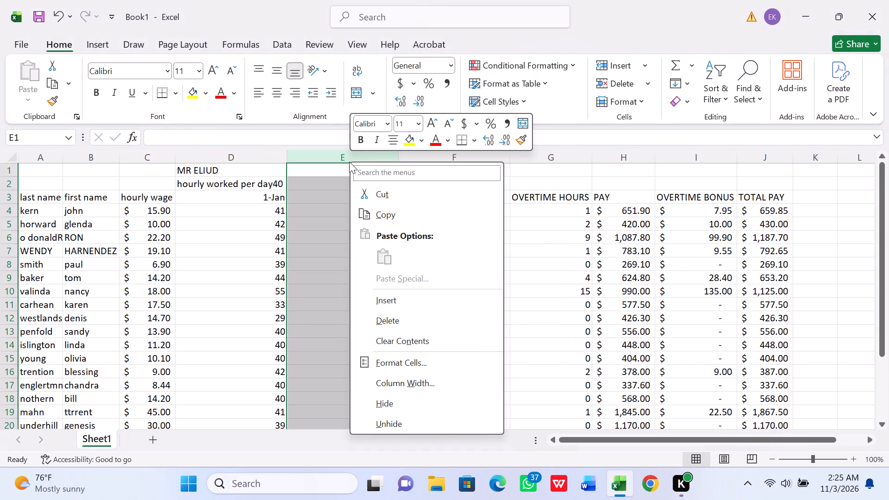
left_click(387, 298)
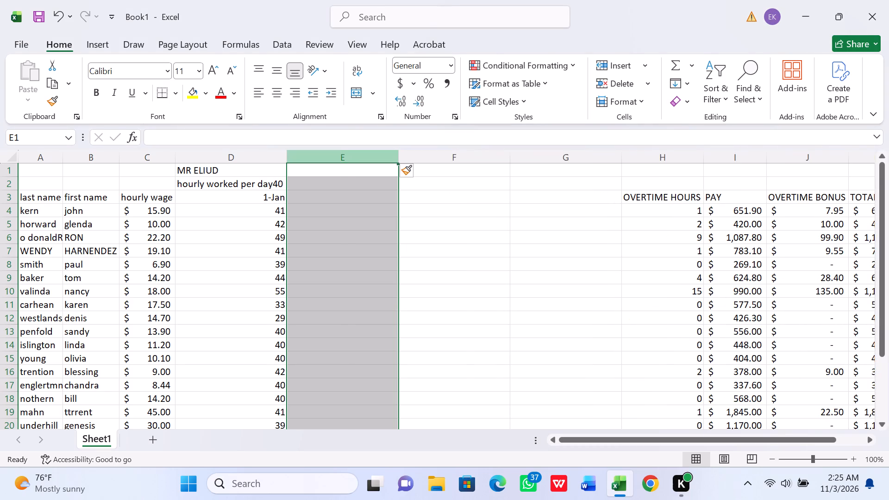
Insert two more blank columns at column E, after the 1-Jan hours column.
left_click(360, 152)
right_click(360, 152)
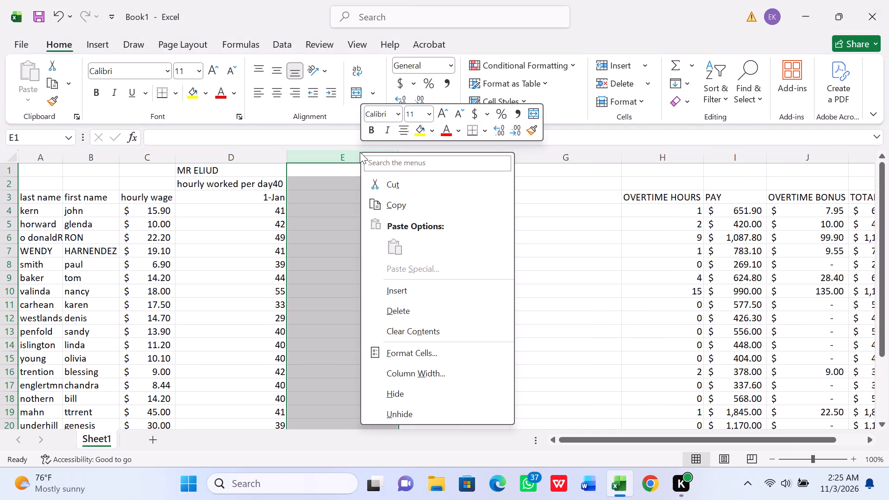
left_click(394, 295)
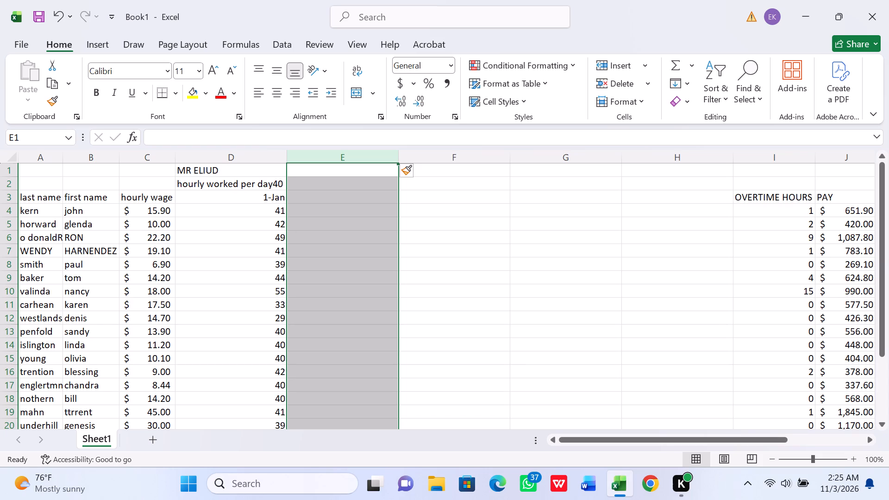
right_click(378, 164)
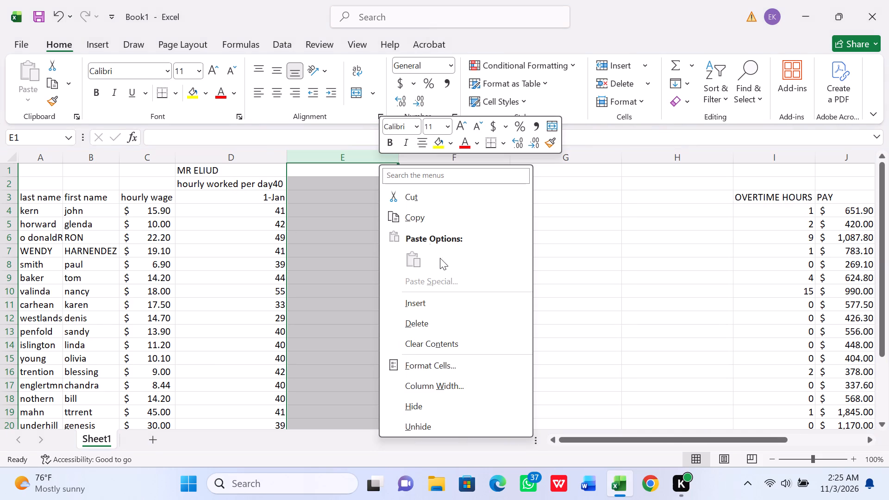
left_click(414, 303)
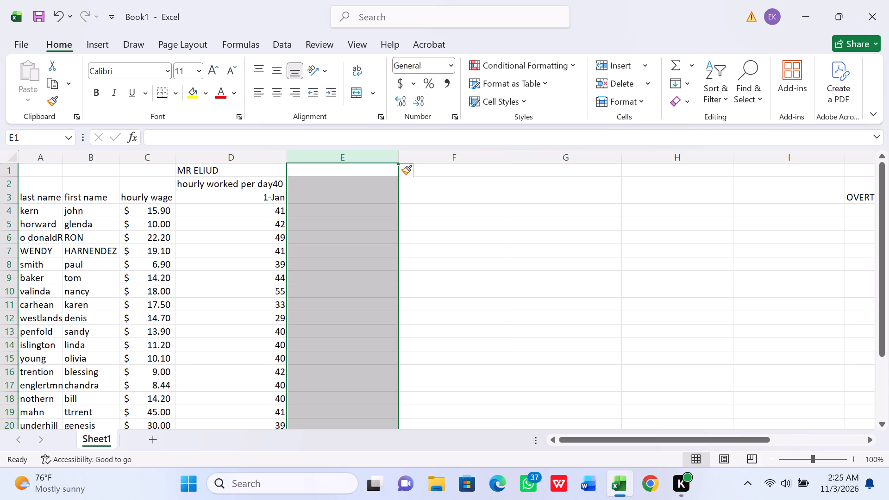
left_click(376, 301)
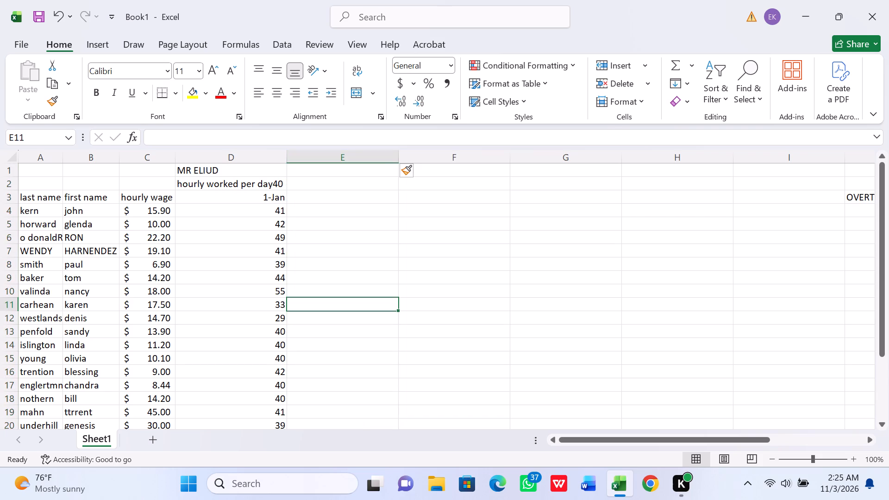
Enter the formula =D3+7 in E3 as the date heading one week after 1-Jan.
left_click(325, 196)
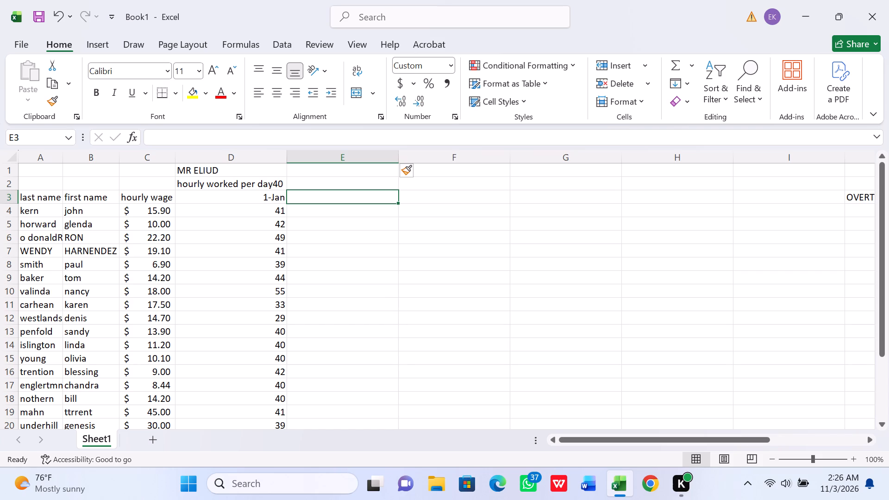
left_click(257, 193)
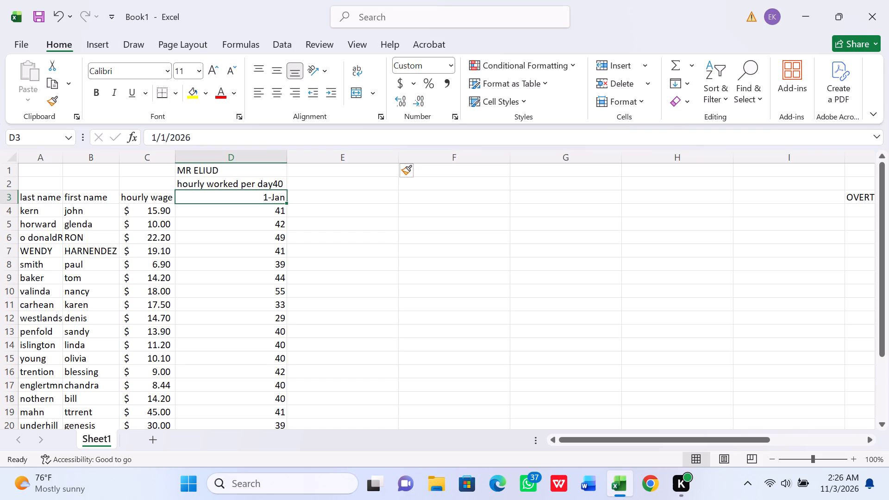
left_click(306, 198)
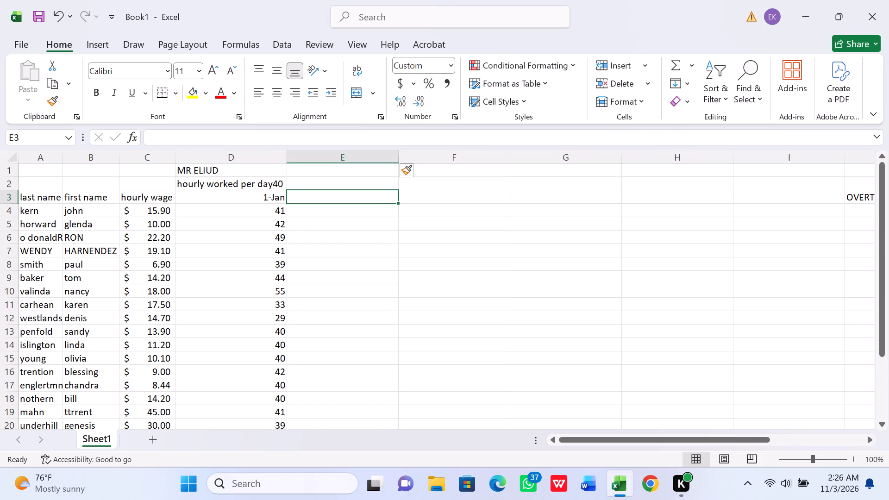
key("equal")
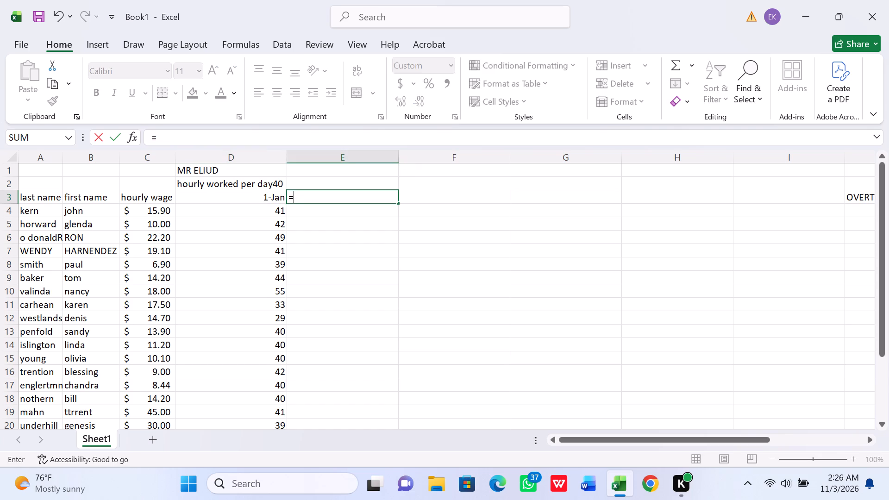
key("d")
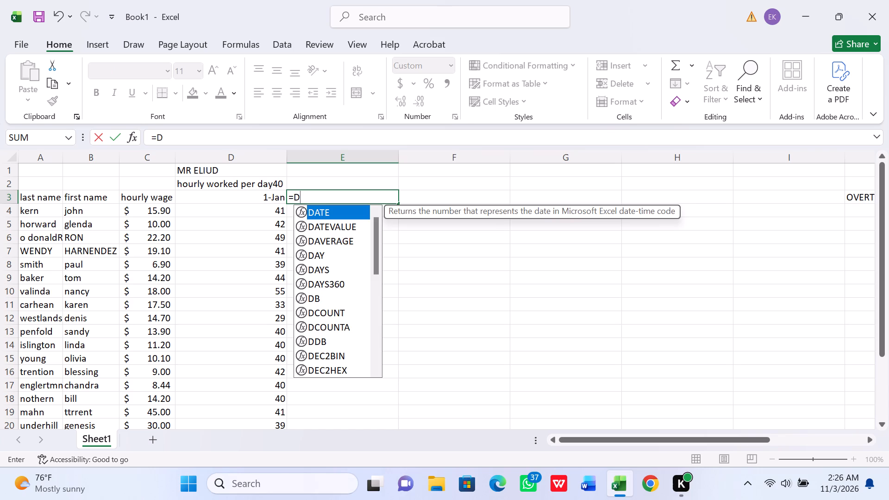
key("3")
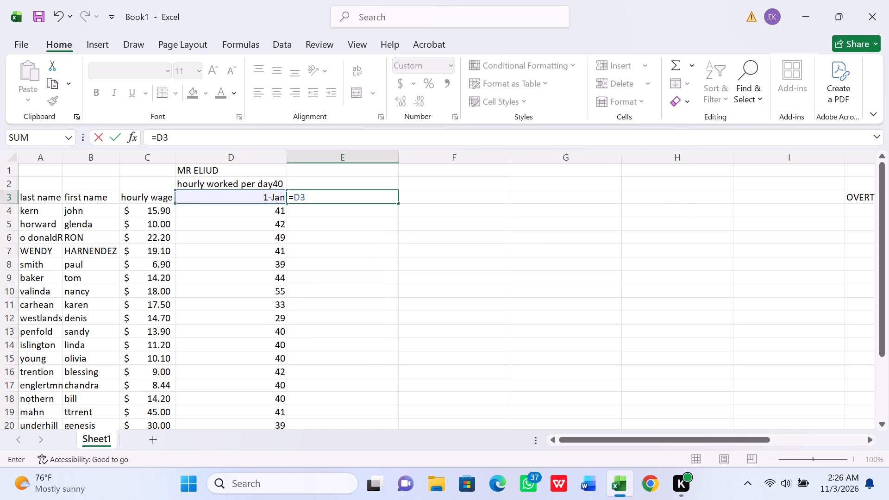
key("shift+plus")
key("7")
key("Return")
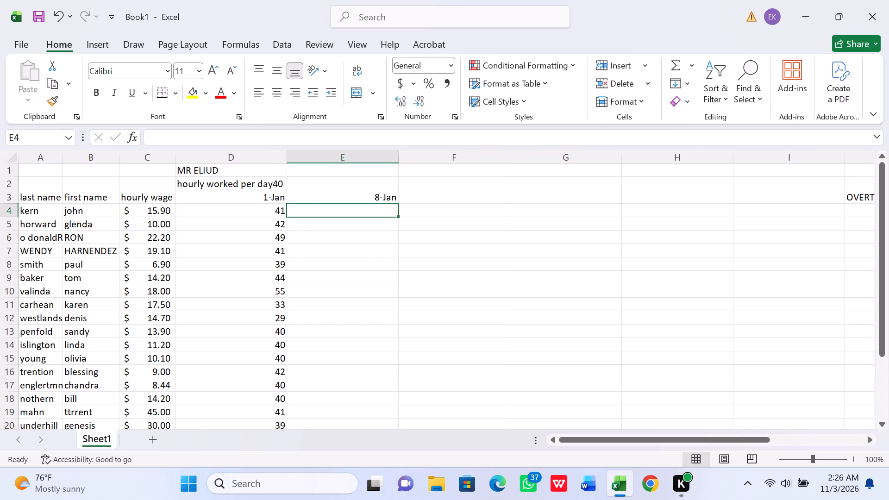
Fill the weekly date formula from E3 across row 3 through I3.
left_click(397, 195)
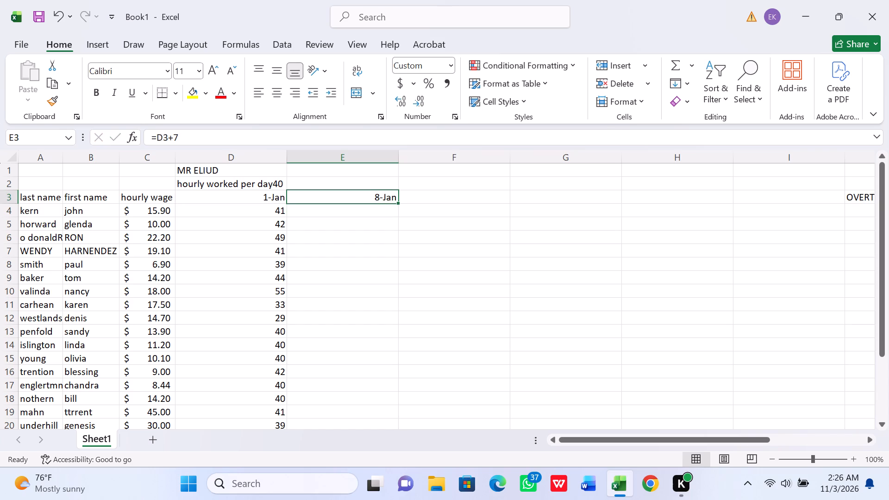
left_click(404, 200)
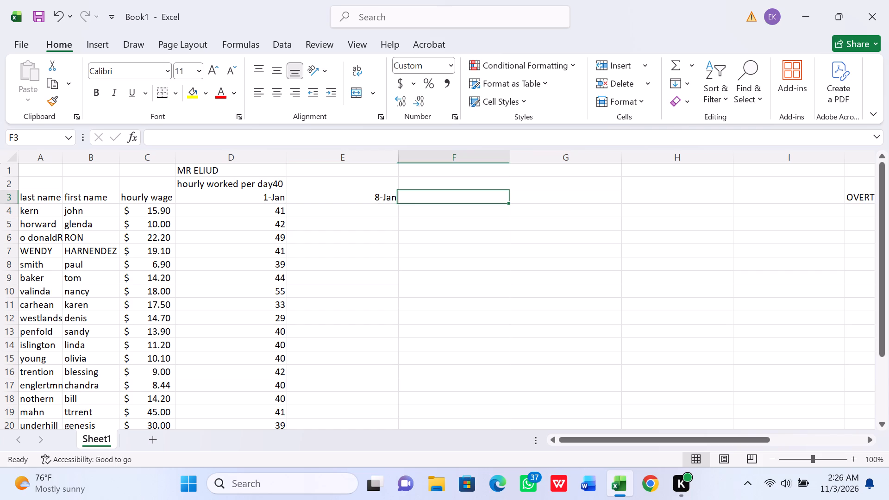
left_click(385, 197)
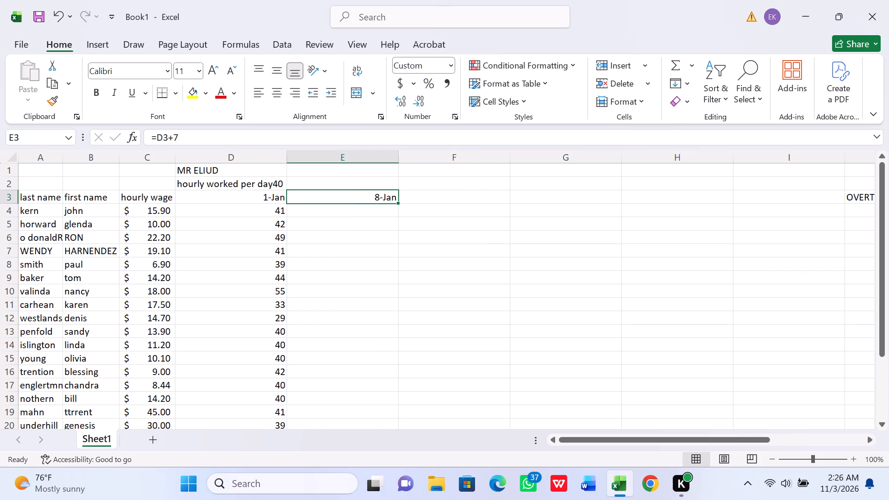
left_click_drag(398, 202, 475, 197)
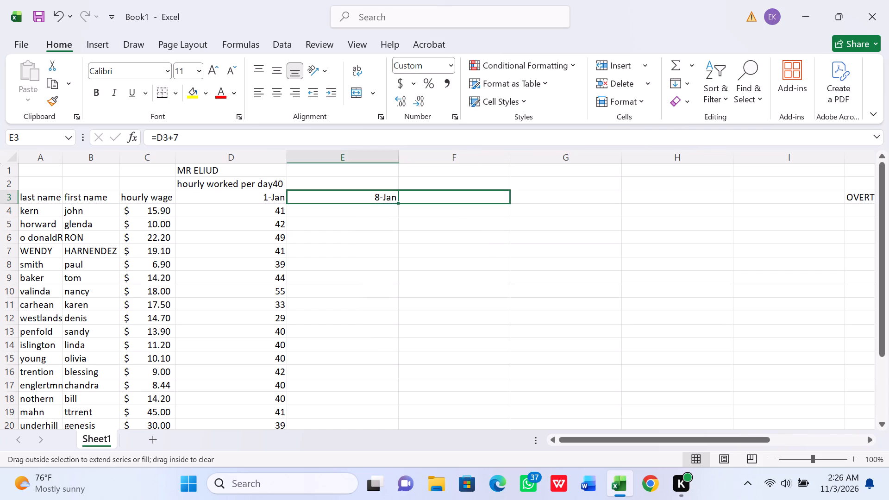
left_click_drag(475, 197, 693, 187)
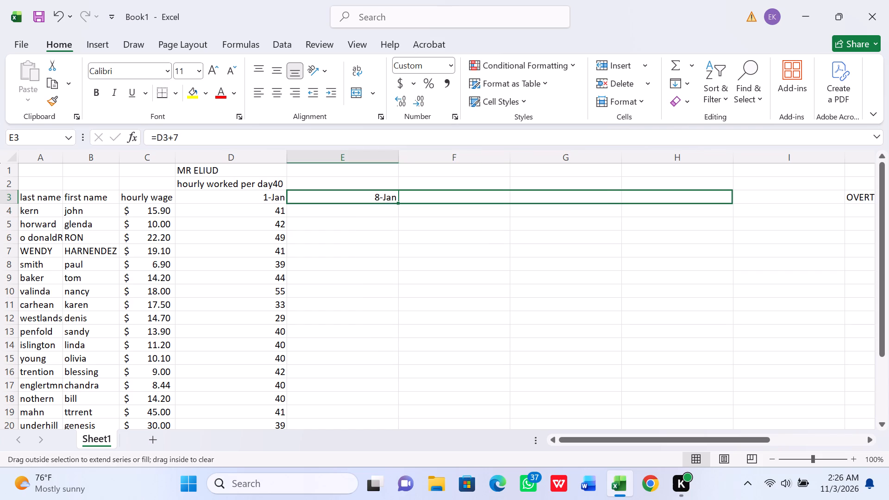
left_click_drag(693, 187, 800, 198)
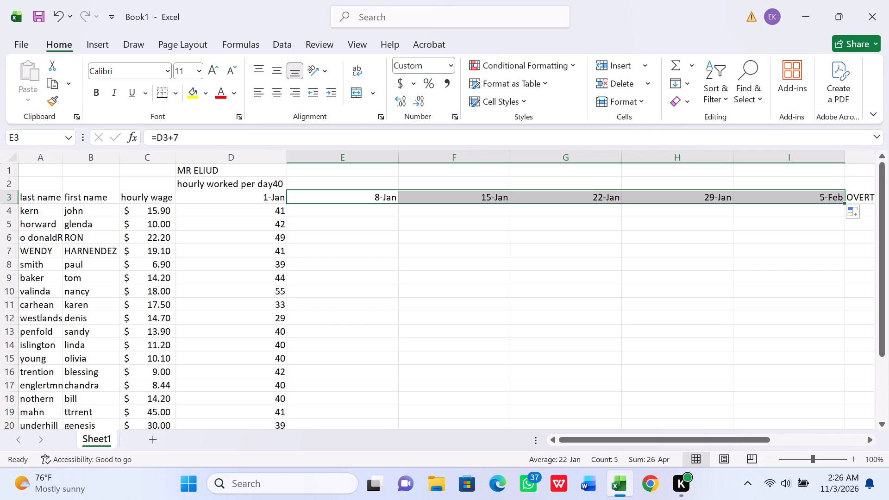
Clear the surplus date heading in I3.
left_click(819, 196)
key("BackSpace")
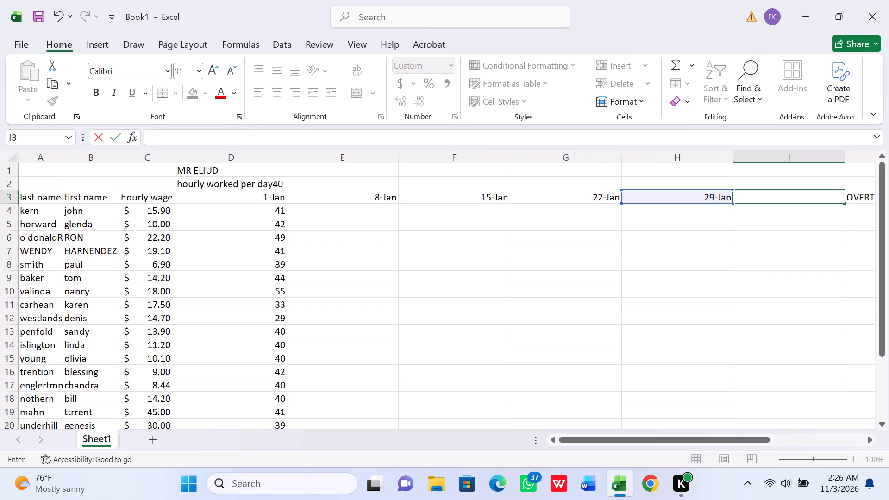
Enter the 8-Jan hours 42, 41, 40, 50 and 52 in cells E4 through E8.
left_click(346, 216)
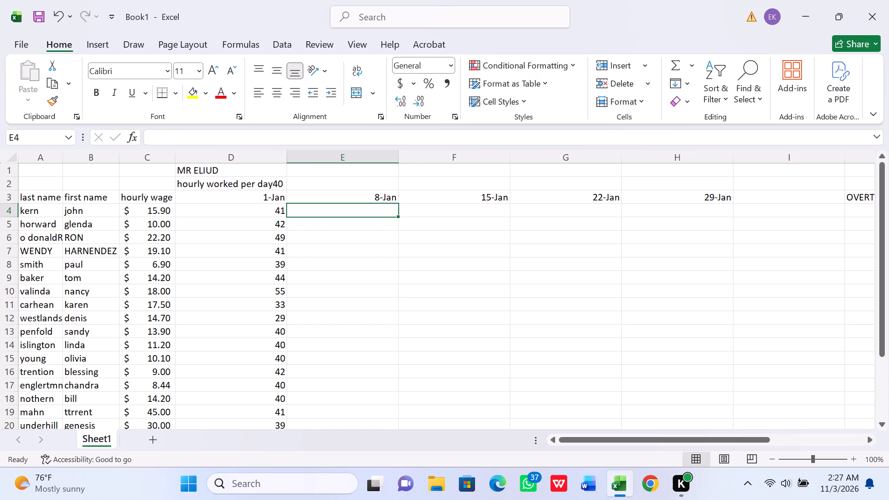
type("42")
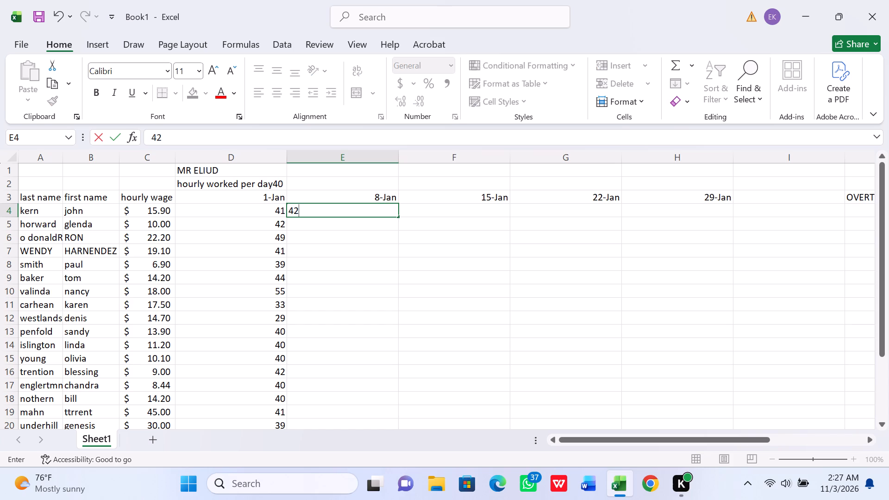
key("Return")
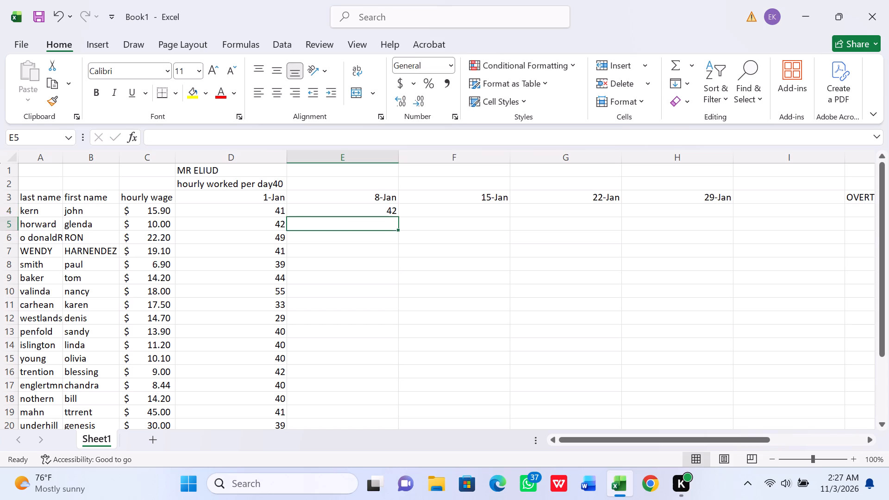
type("41")
key("Return")
type("40")
key("Return")
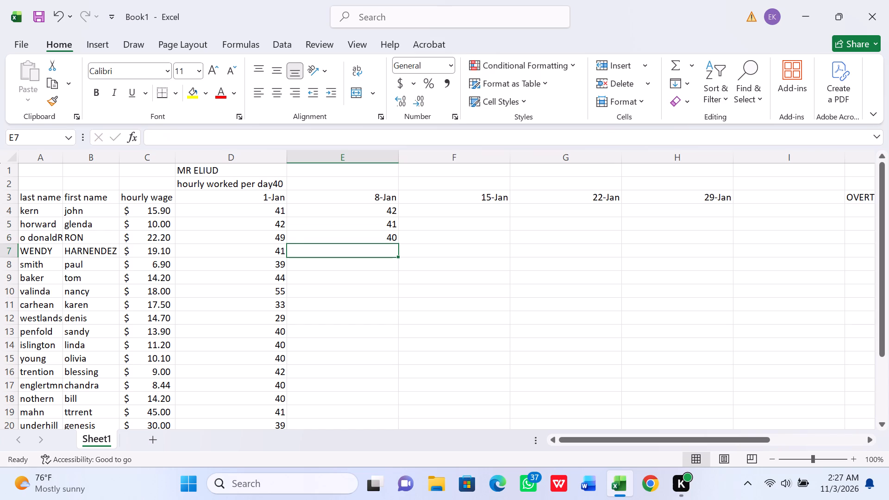
type("50")
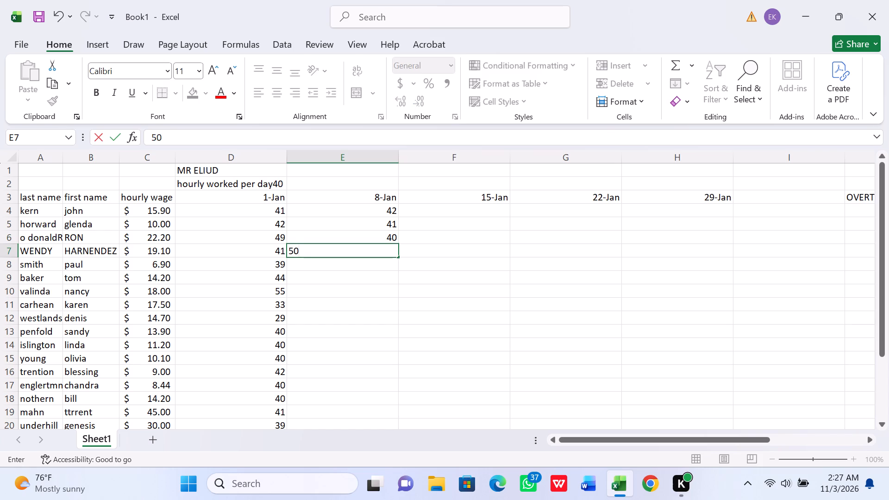
key("Return")
type("52")
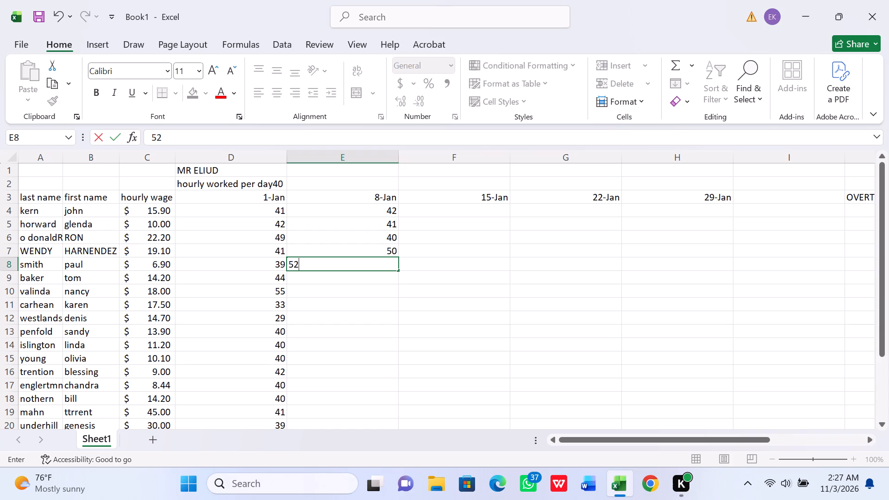
key("Return")
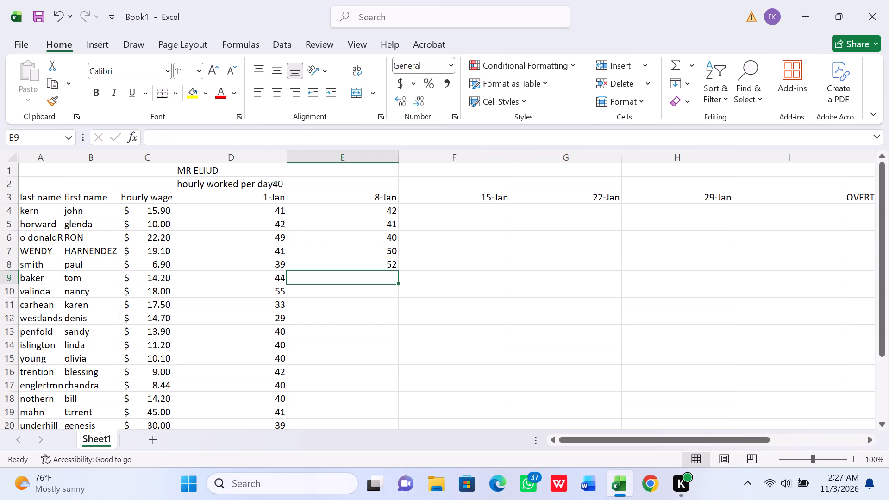
Enter the 8-Jan hours 51, 60 and 22 in cells E9 through E11.
key("5")
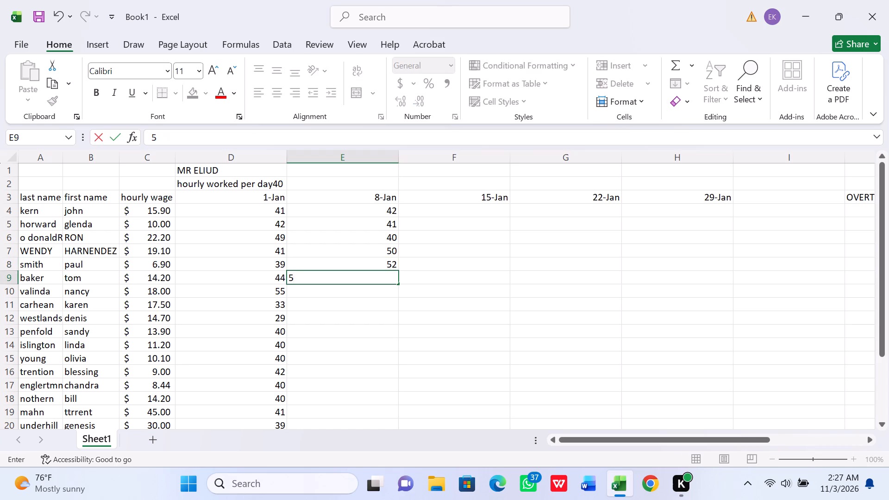
key("2")
key("BackSpace")
key("1")
key("Return")
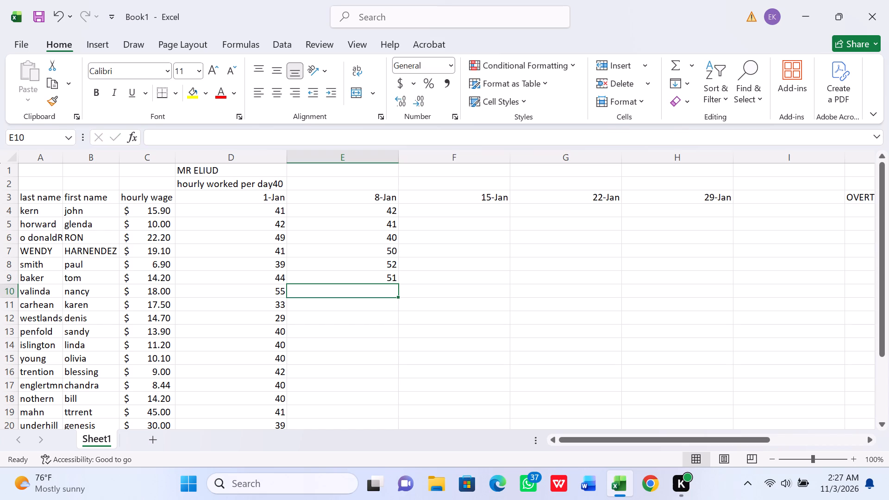
type("60")
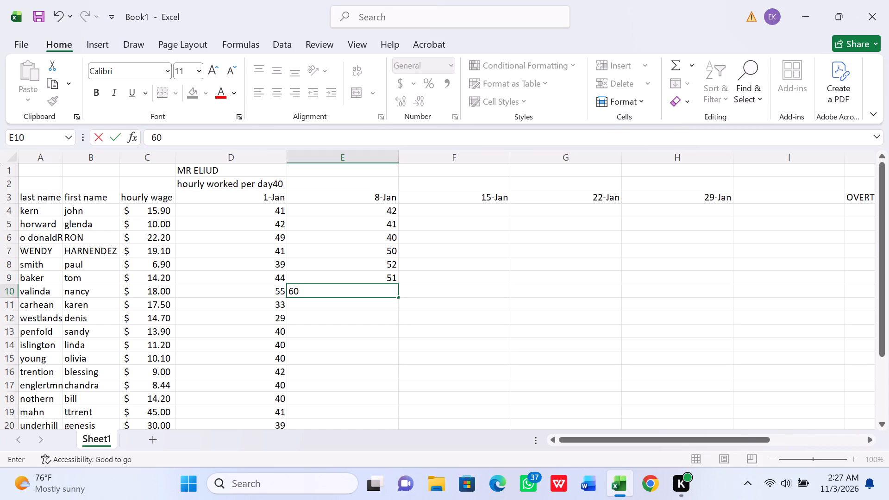
key("Return")
type("22")
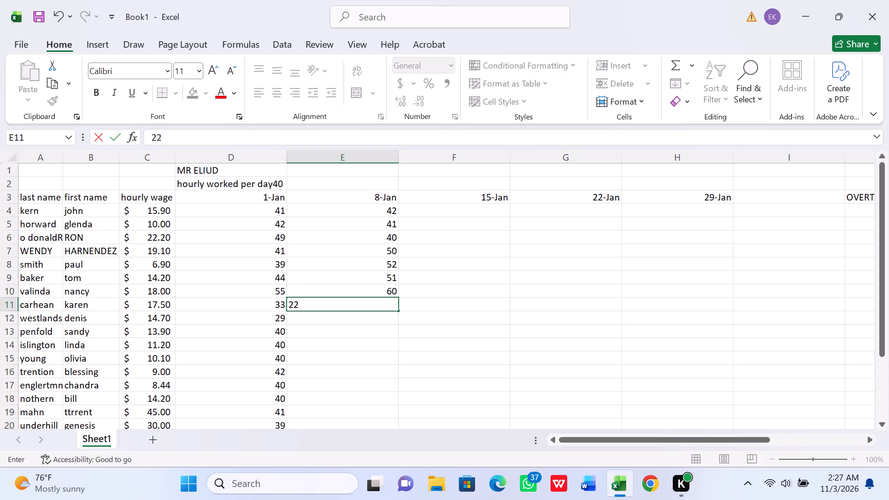
key("Return")
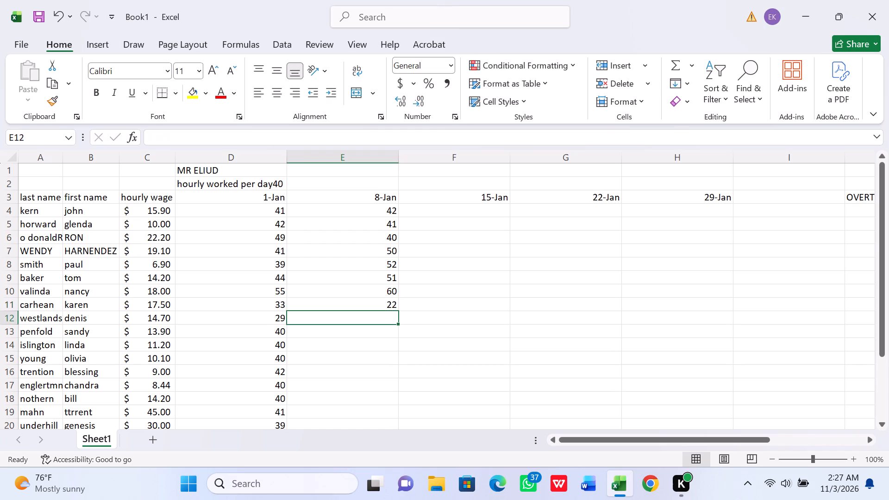
Enter the 8-Jan hours 40, 40, 40, 40 and 42 in cells E12 through E16.
type("40")
key("Return")
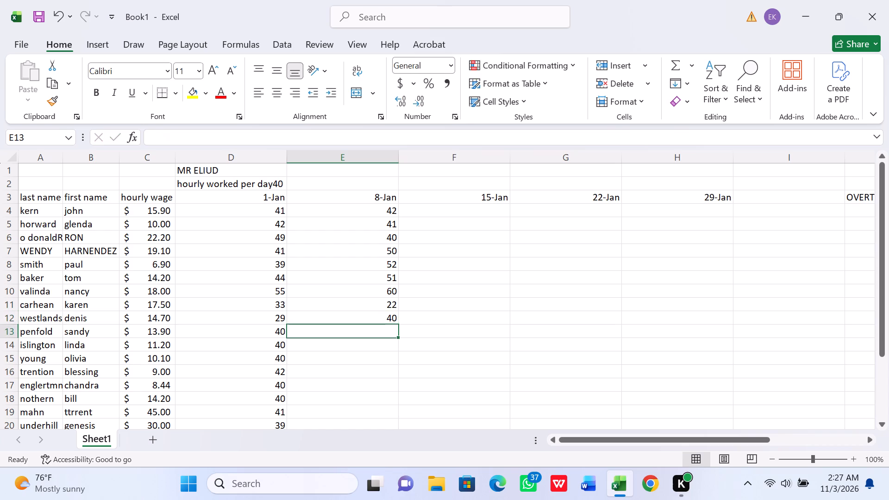
key("4")
key("0")
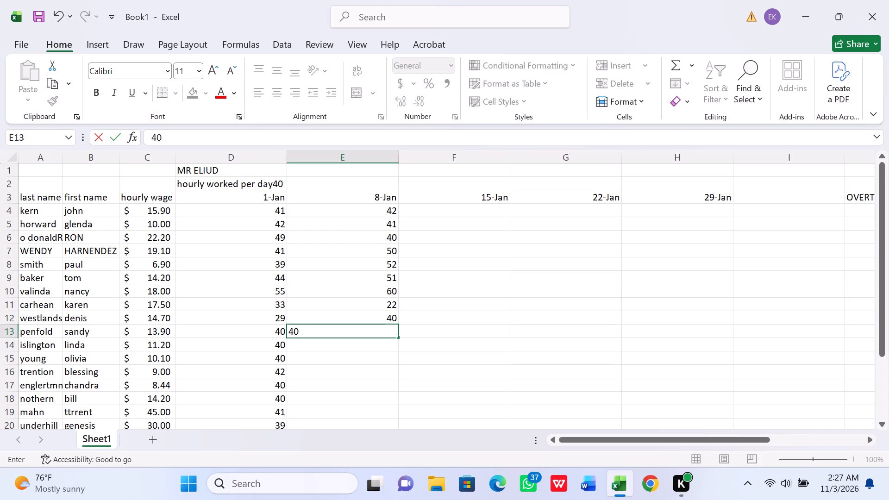
key("Return")
type("40")
key("Return")
type("40")
key("Return")
type("42")
key("Return")
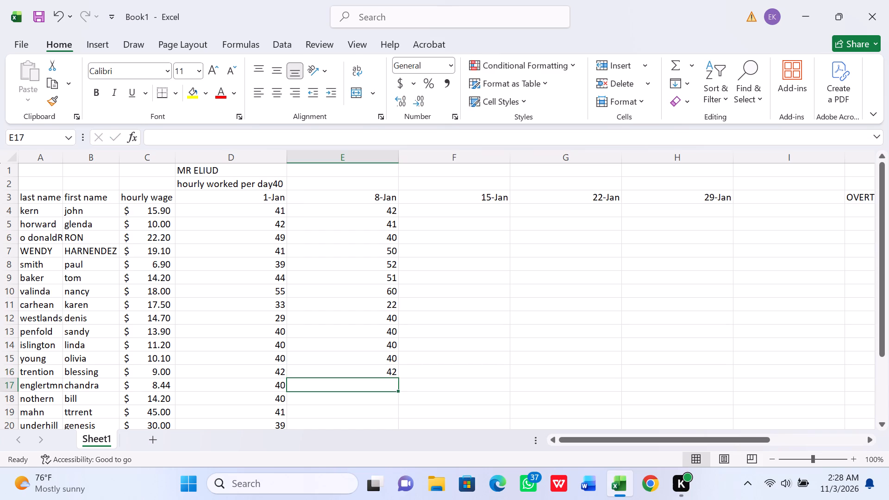
Enter the 8-Jan hours 43, 42 and 42 in cells E17 through E19.
type("43")
key("Return")
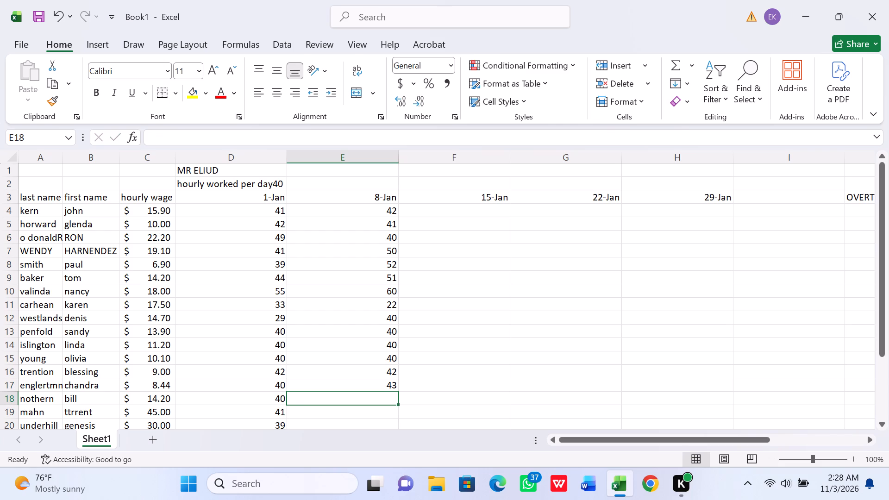
type("42")
key("Return")
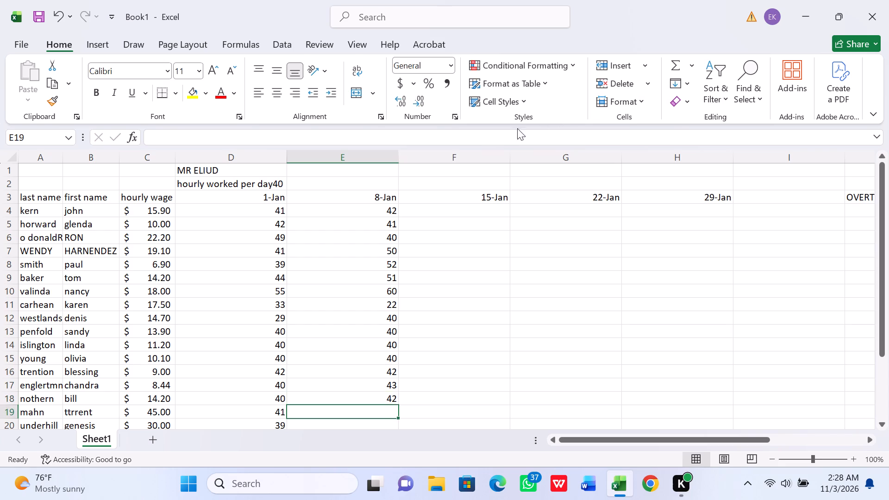
left_click(474, 209)
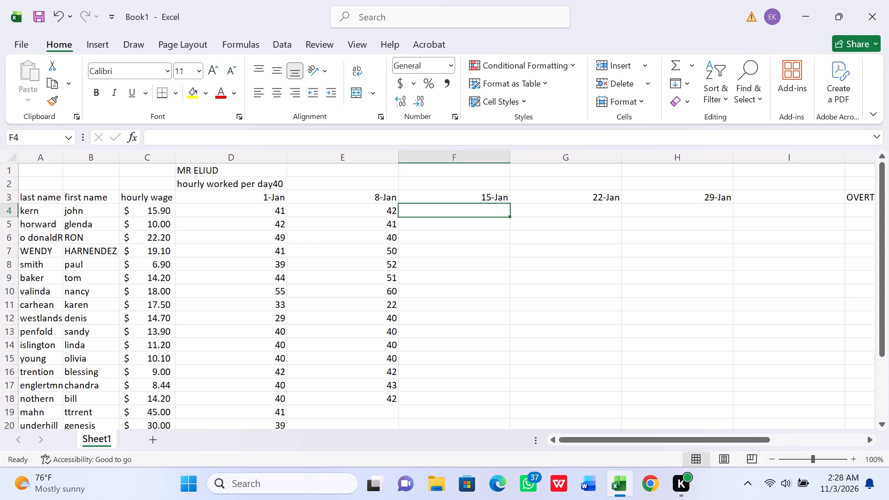
left_click(378, 408)
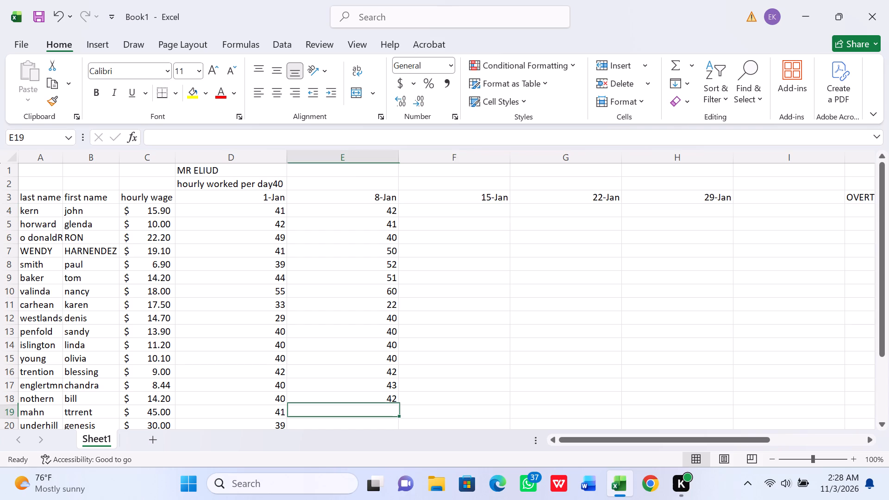
type("42")
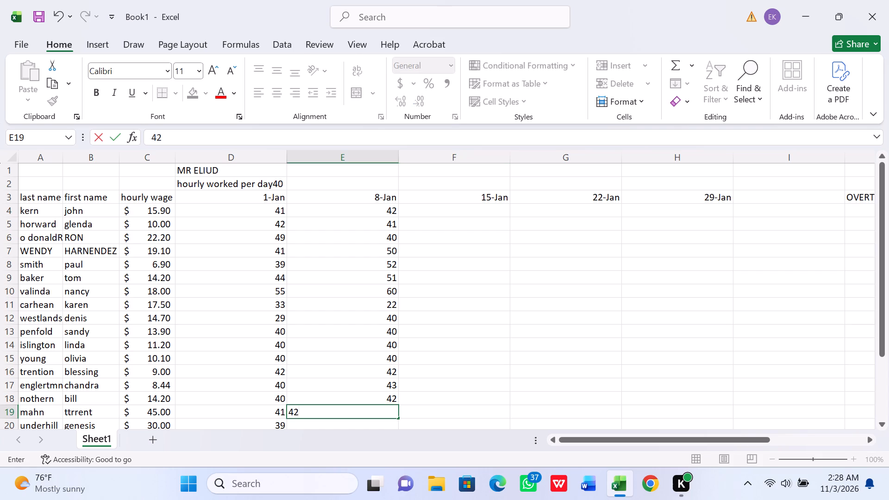
Enter the 15-Jan hours 39, 40, 33, 47 and 42 in cells F4 through F8.
left_click(477, 211)
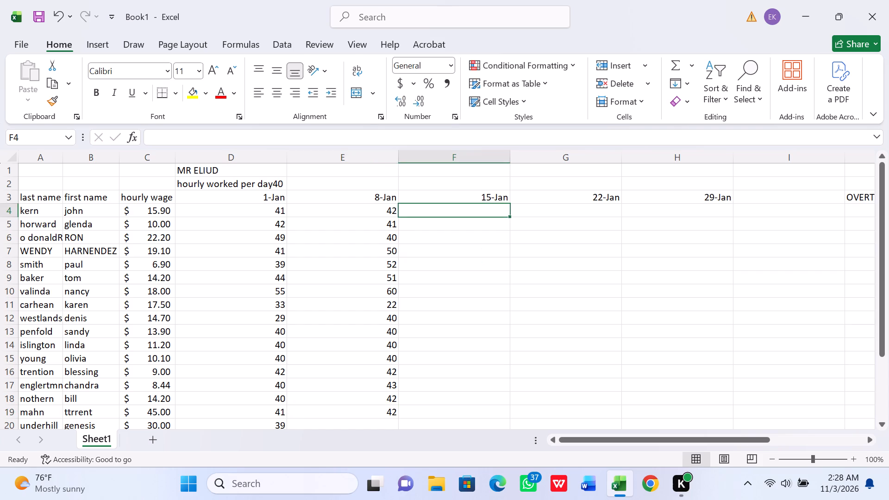
type("39")
key("Return")
type("40")
key("Return")
type("33")
key("Return")
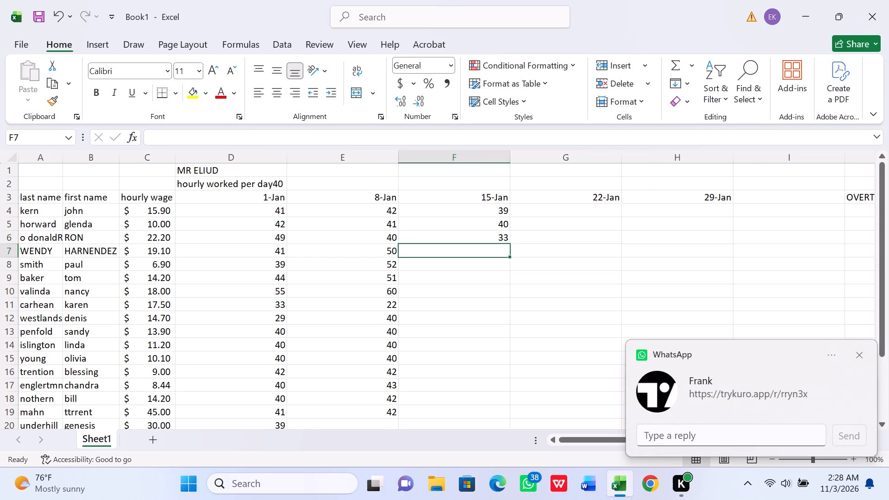
type("47")
key("Return")
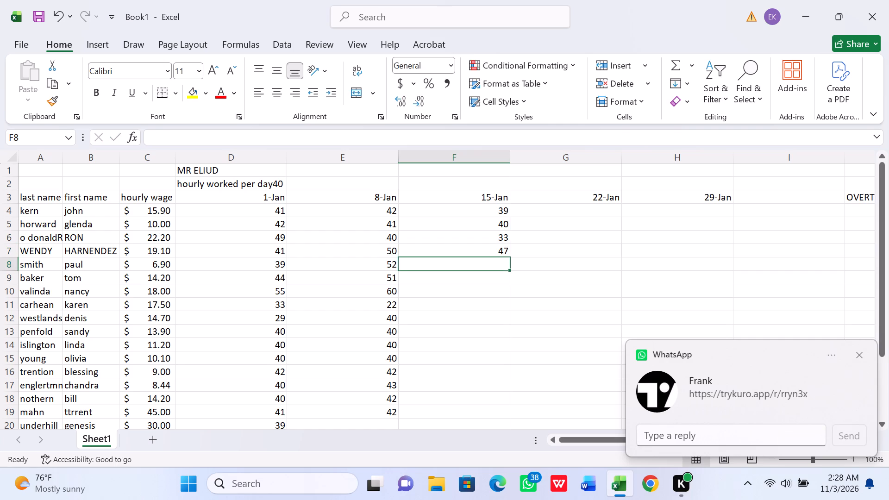
type("42")
key("Return")
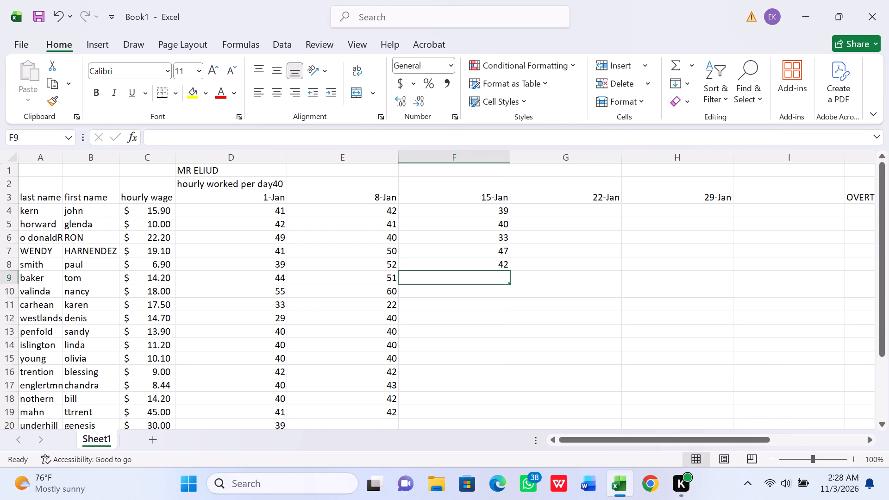
Enter the 15-Jan hours 42, 45, 54, 42, 42 and 42 in cells F9 through F14.
type("42")
key("Return")
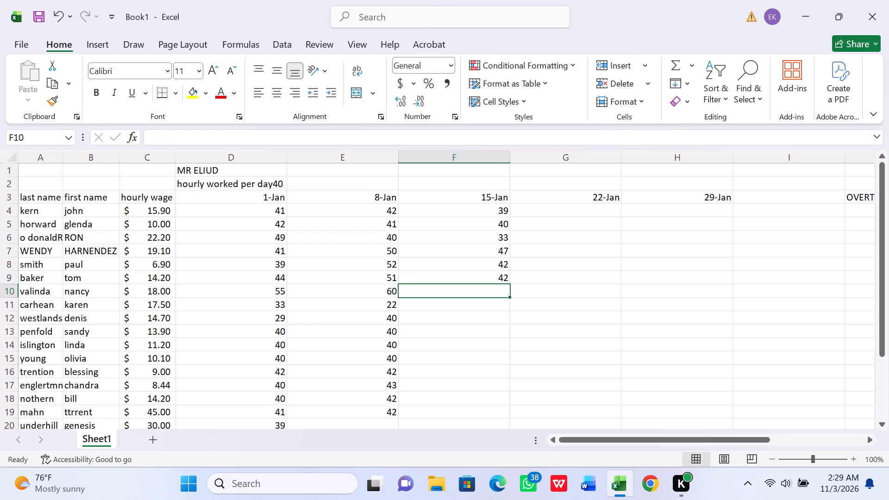
type("45")
key("Return")
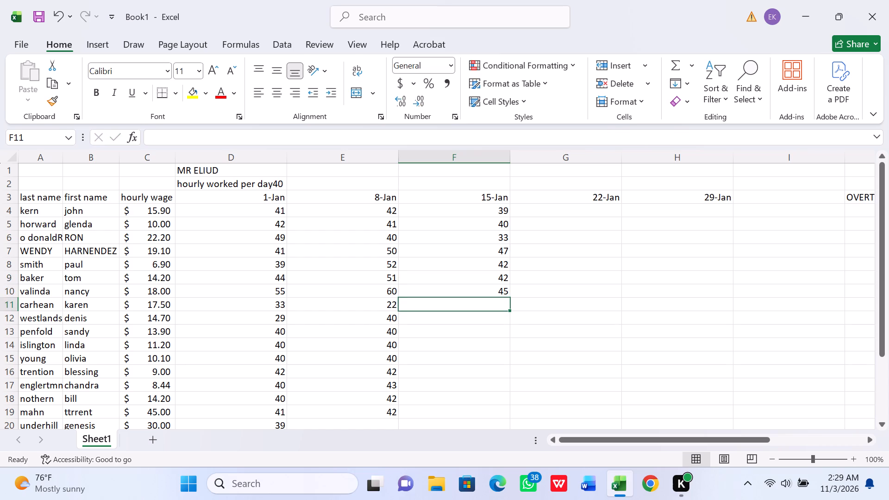
type("54")
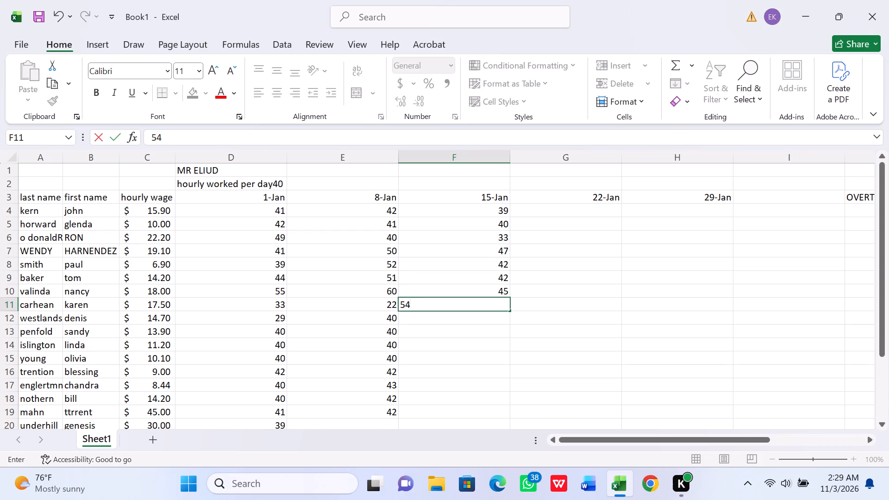
key("Return")
type("42")
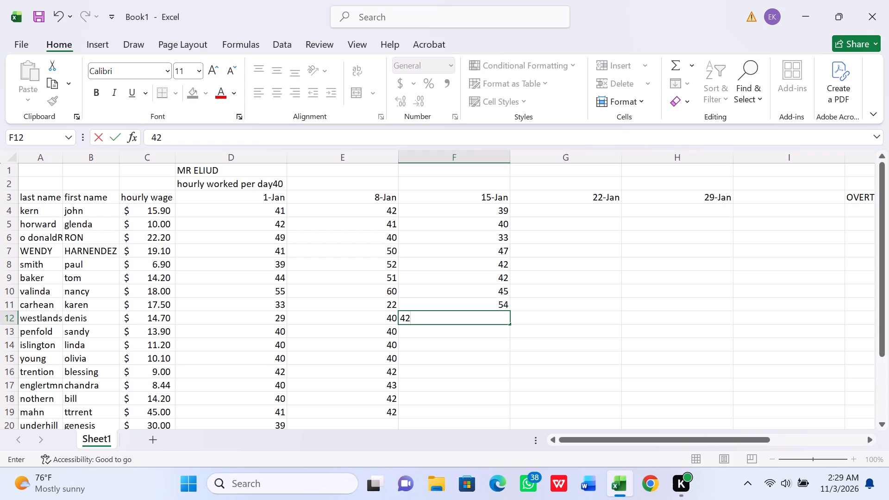
key("Return")
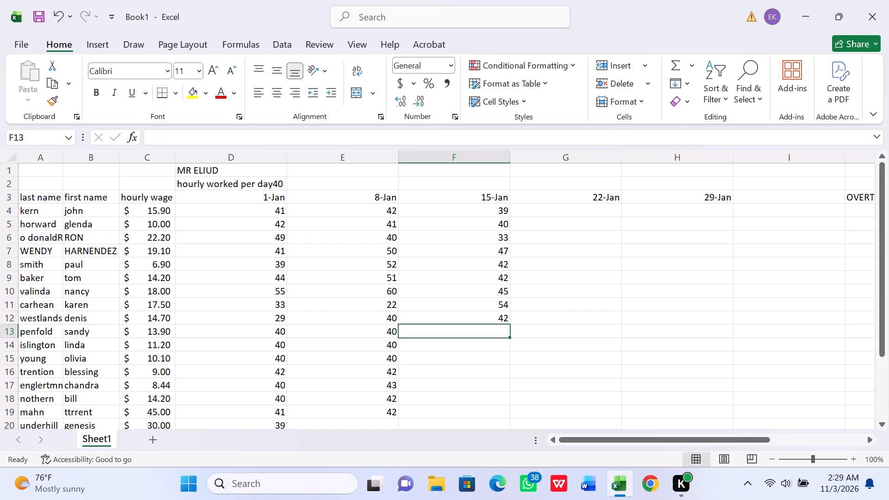
type("42")
key("Return")
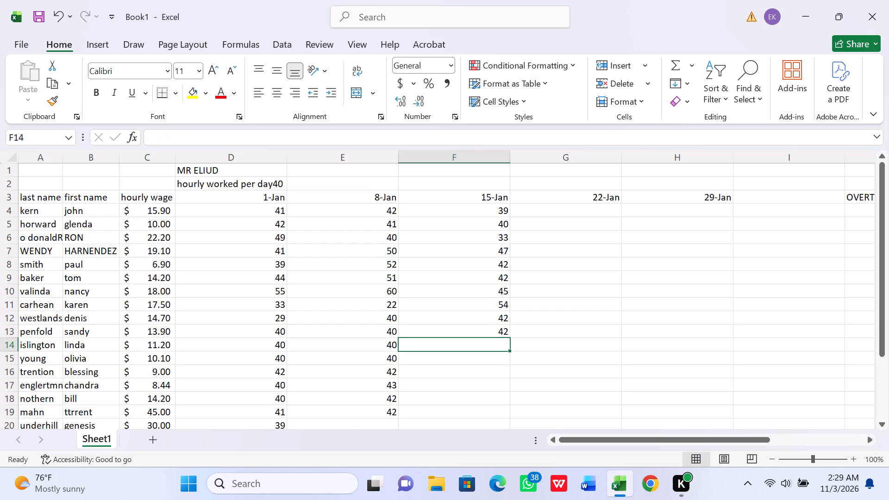
key("4")
key("2")
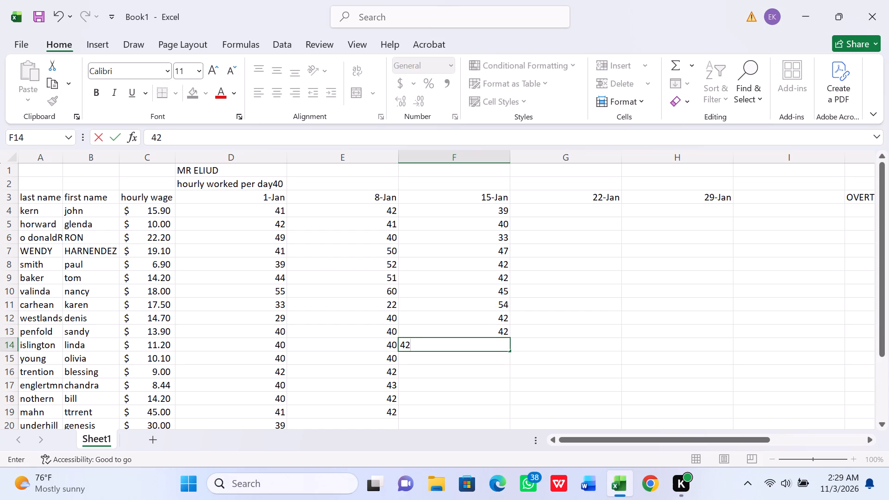
key("Return")
Enter the 15-Jan hours 41, 39, 39, 39 and 40 in cells F15 through F19.
type("41")
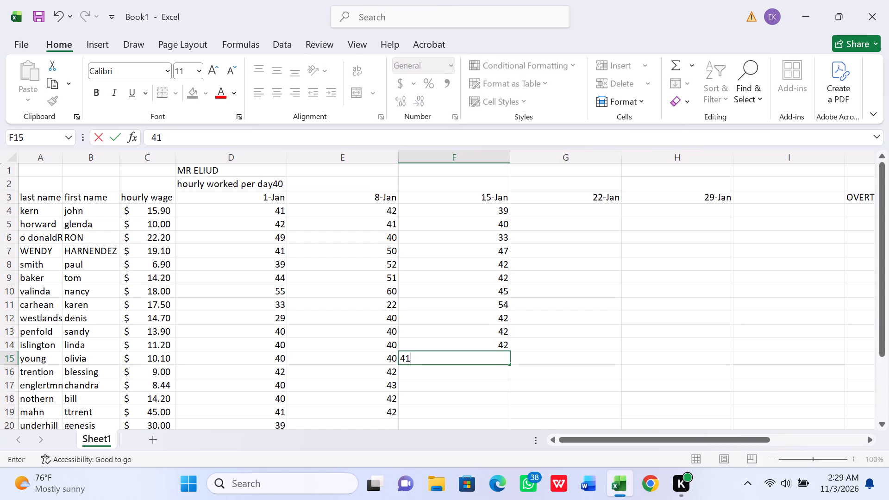
key("Return")
key("3")
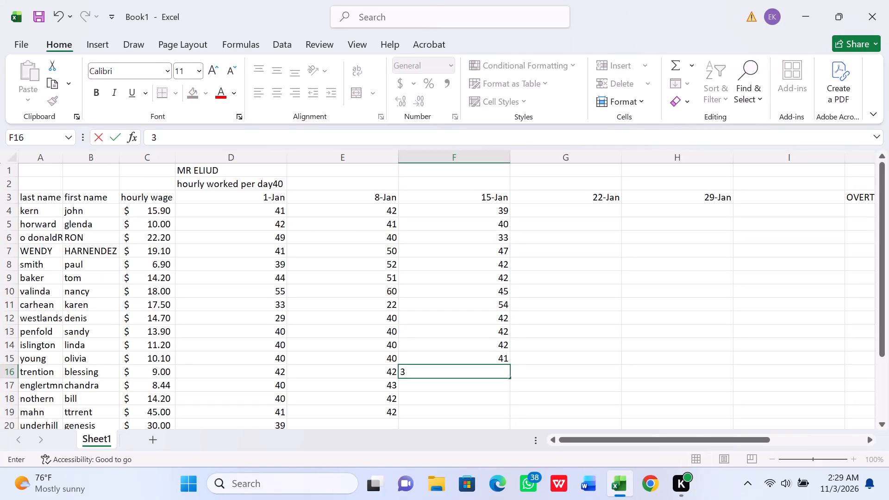
key("9")
key("Return")
key("3")
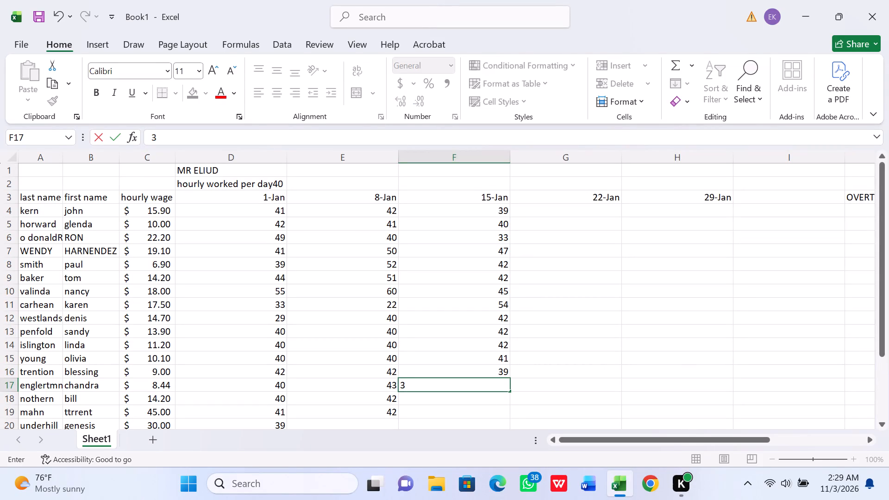
key("9")
key("Return")
type("39")
key("Return")
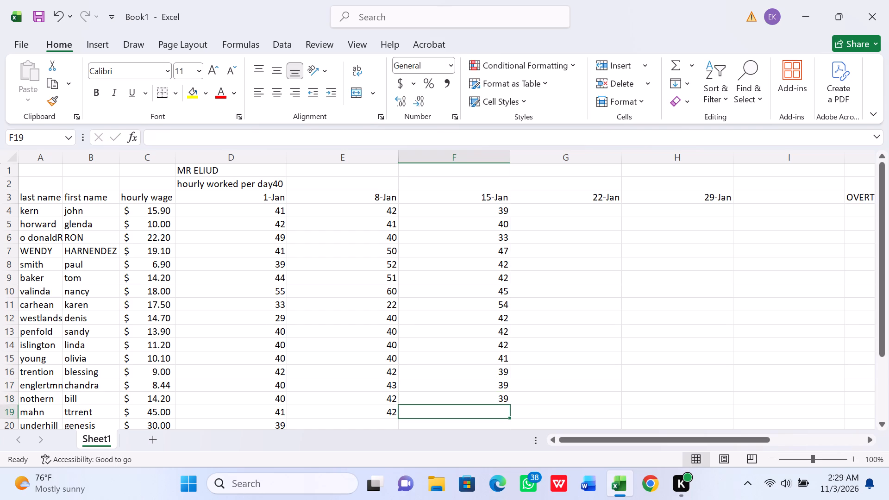
type("40")
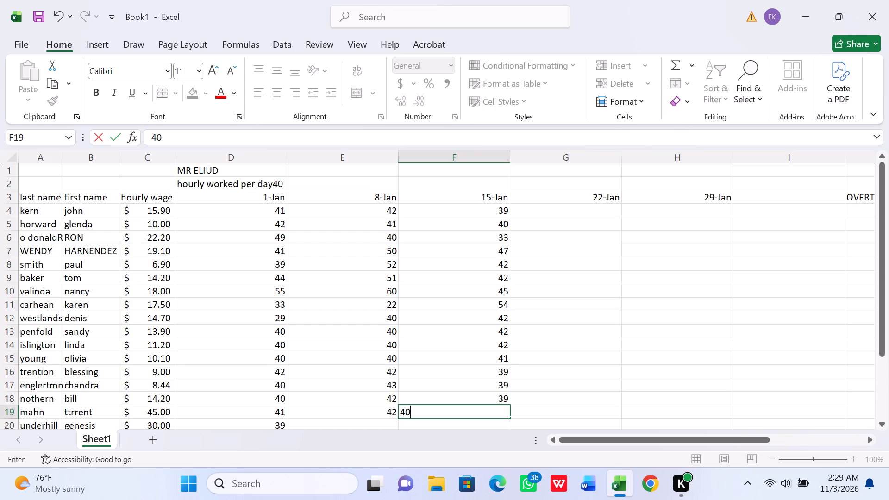
key("Return")
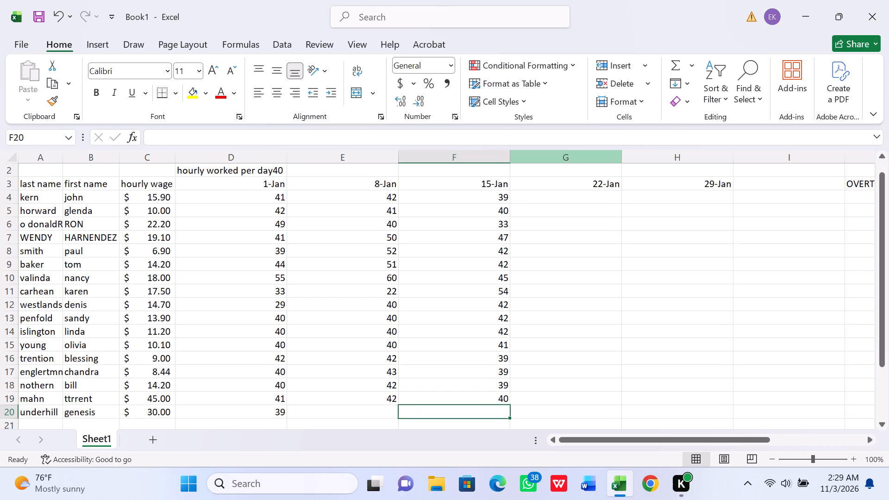
Enter the 22-Jan hours 30 and 28 in cells G4 and G5.
left_click(577, 192)
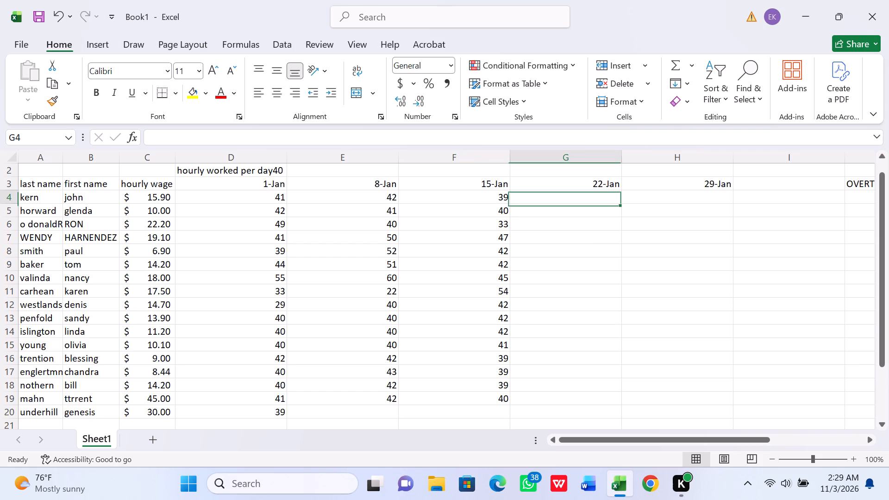
key("3")
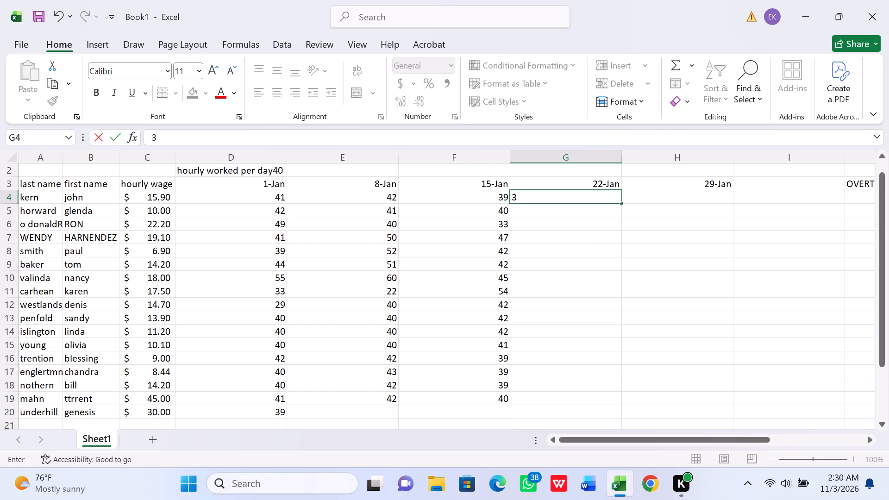
key("0")
key("Return")
key("2")
key("8")
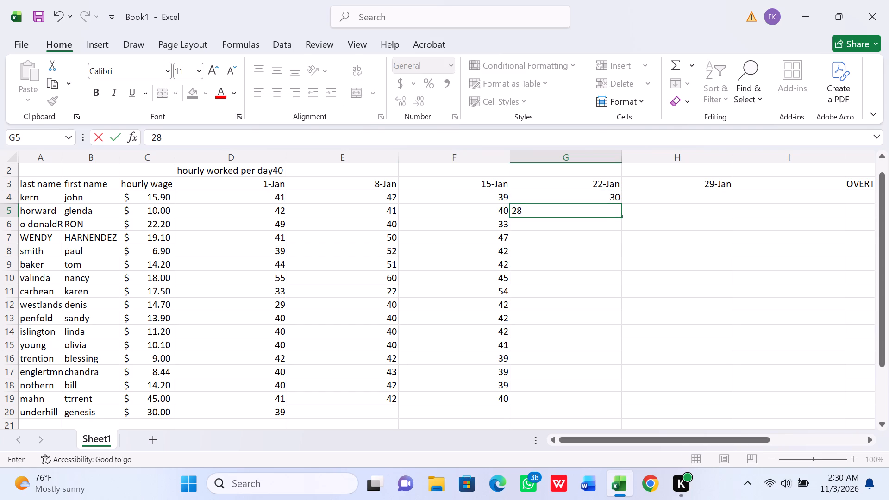
key("Return")
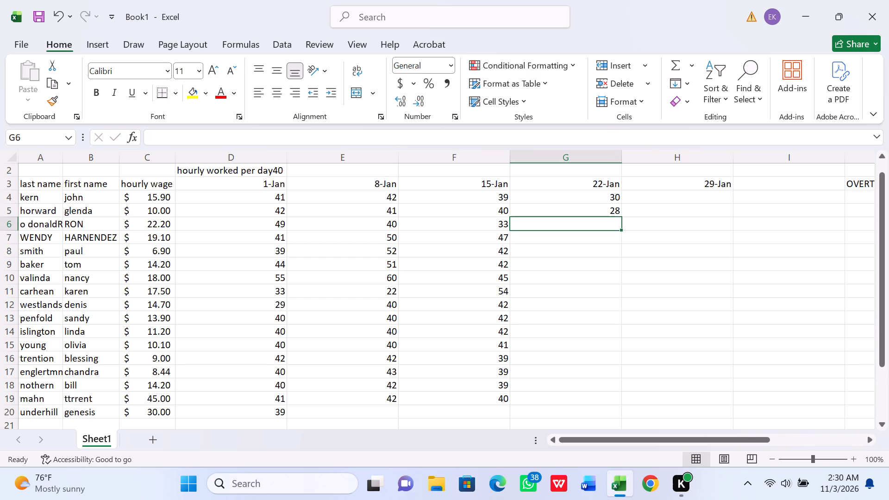
Change the 22-Jan hours in cell G5 to 38.
left_click(586, 212)
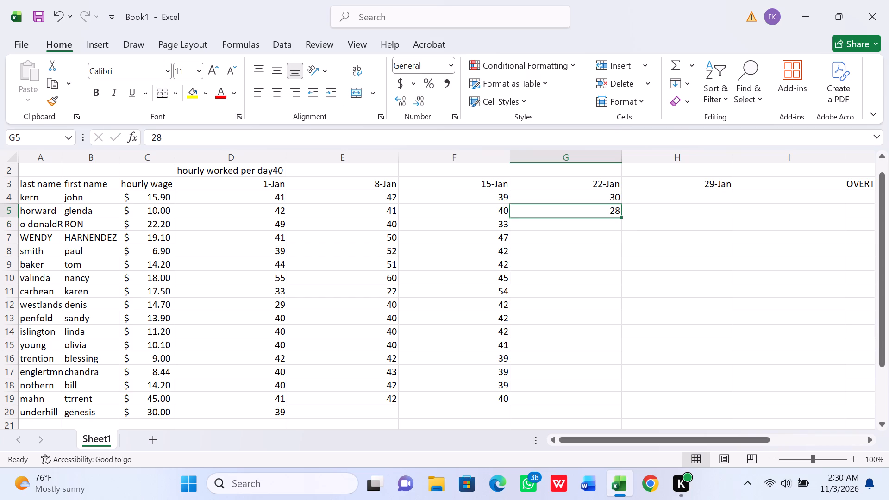
key("3")
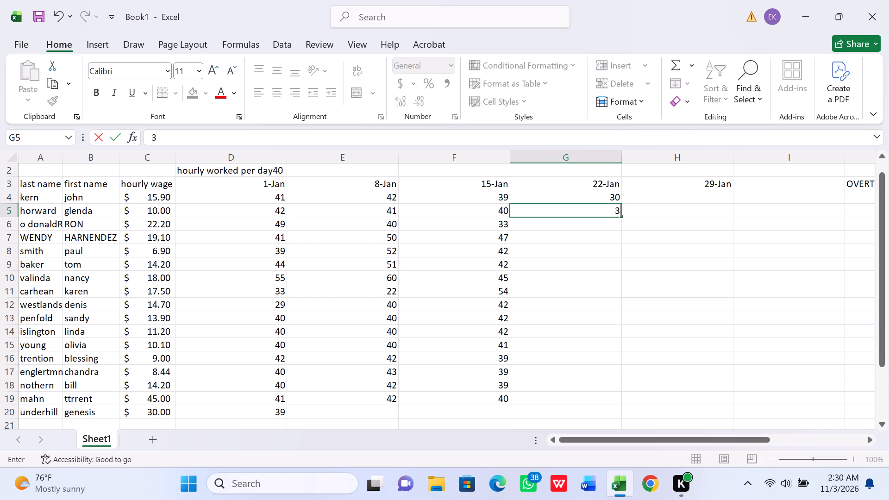
key("8")
key("Return")
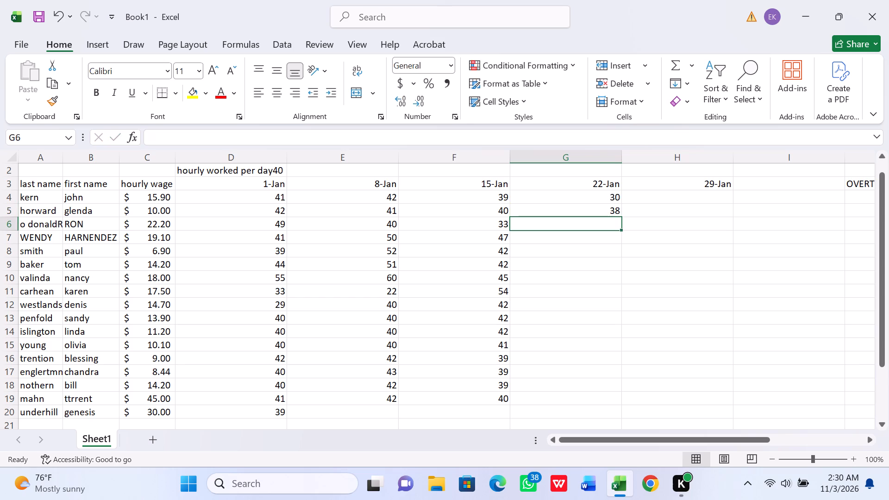
Enter the 22-Jan hours 20, 30 and 40 in cells G6 through G8.
type("20")
key("Return")
type("30")
key("Return")
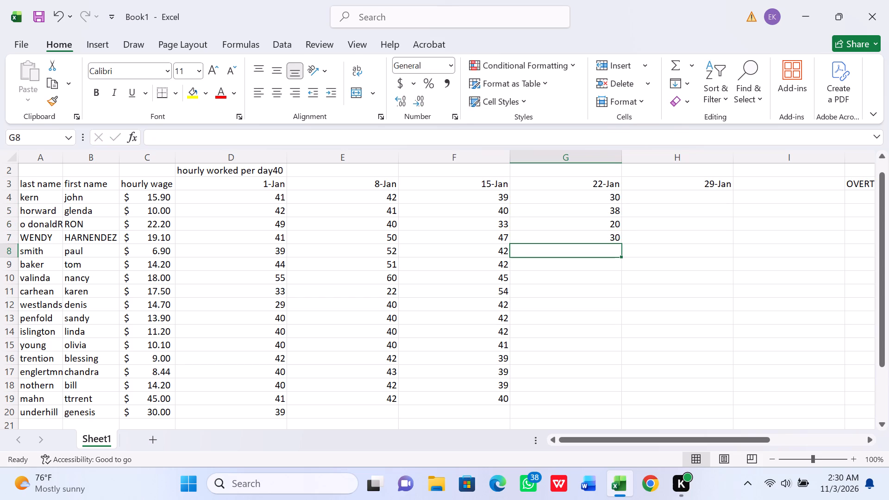
key("4")
key("0")
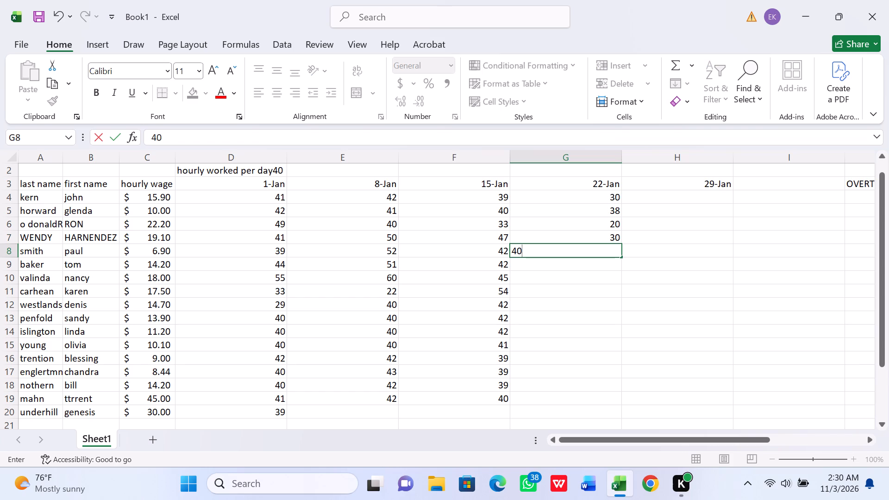
key("Return")
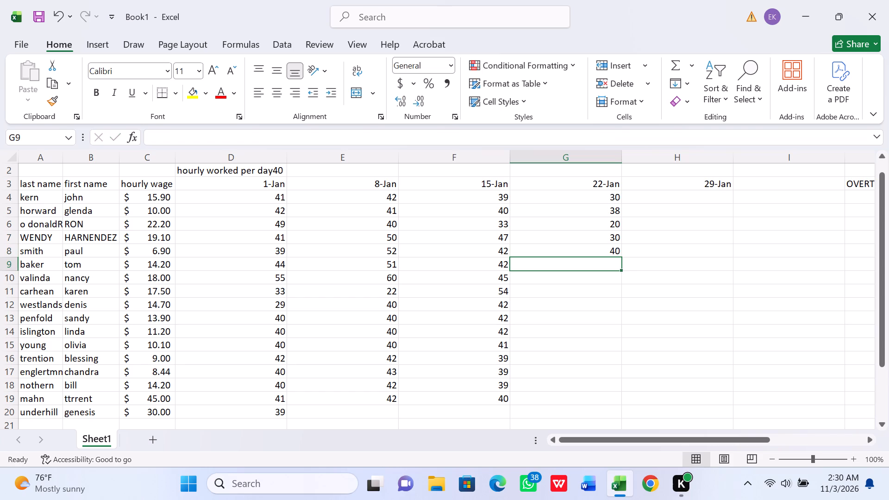
Enter 40 as the 22-Jan hours in each of cells G9 through G13.
type("40")
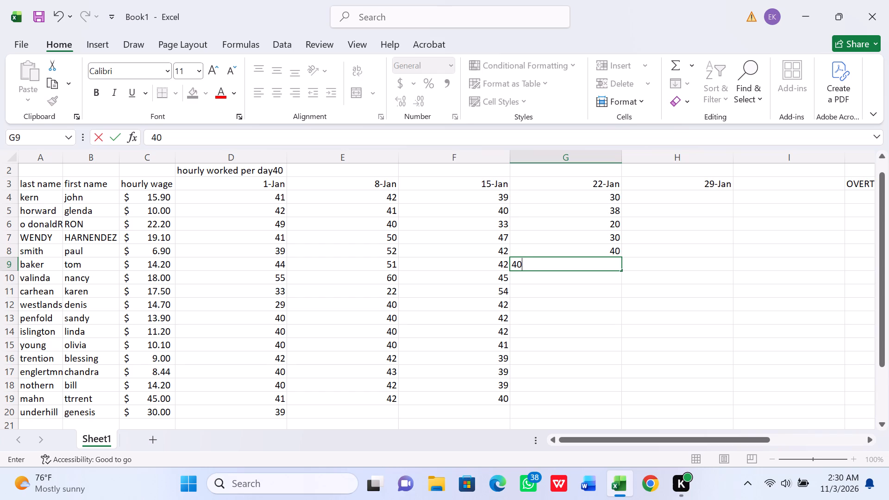
key("Return")
type("40")
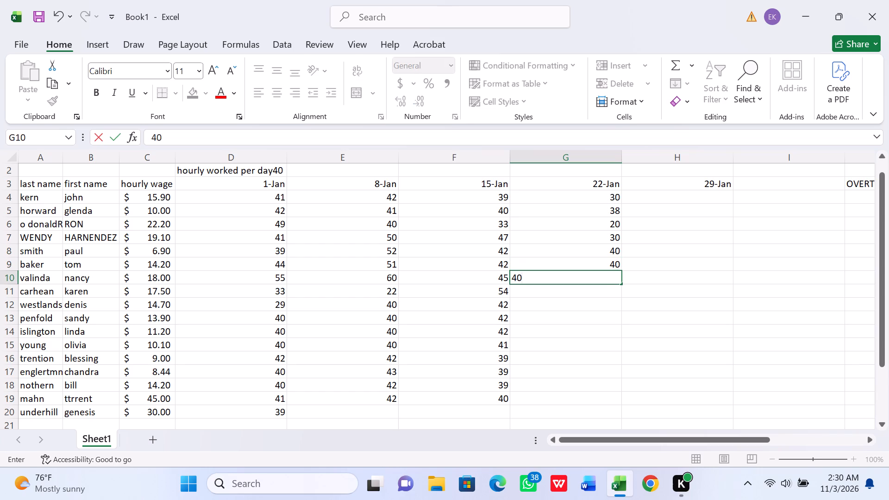
key("Return")
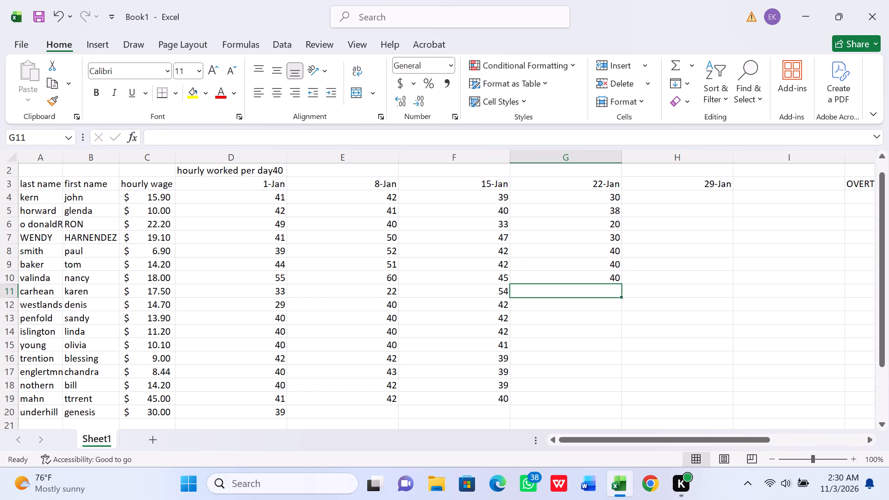
key("4")
key("0")
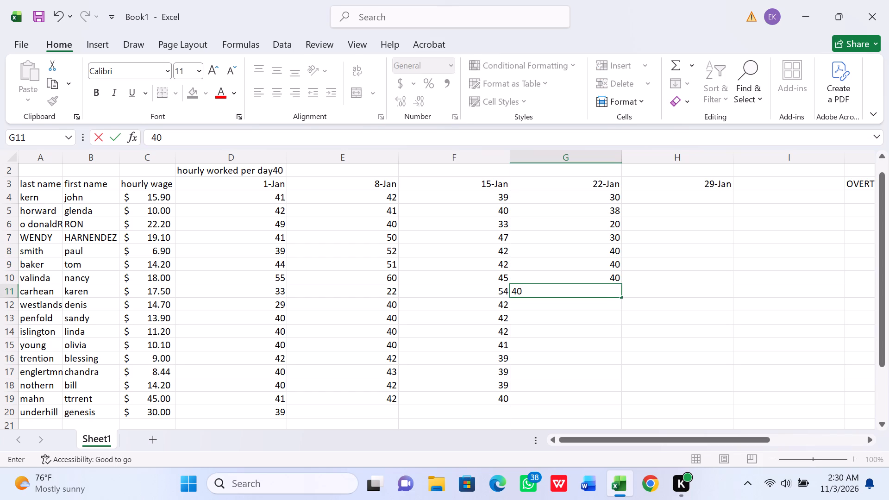
key("Return")
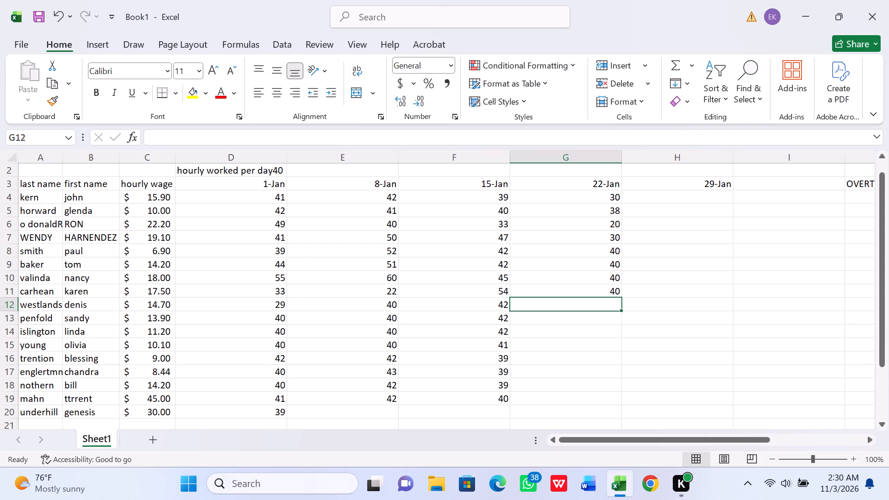
type("40")
key("Return")
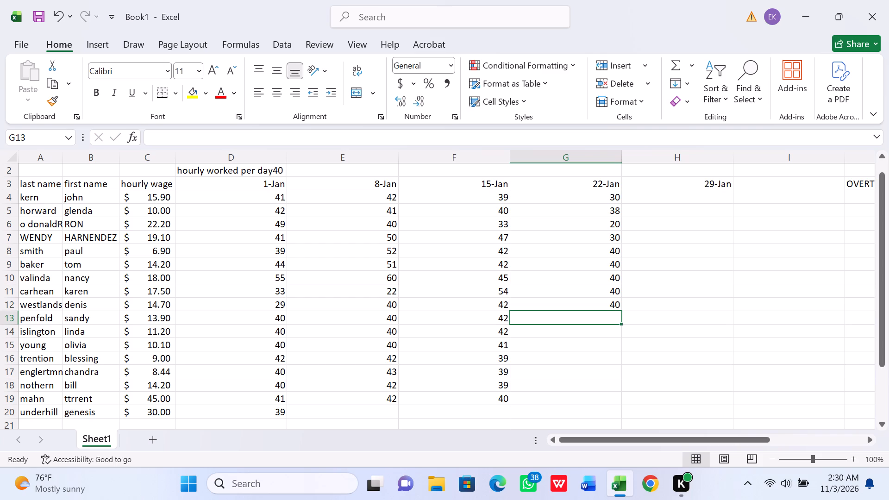
type("40")
key("Return")
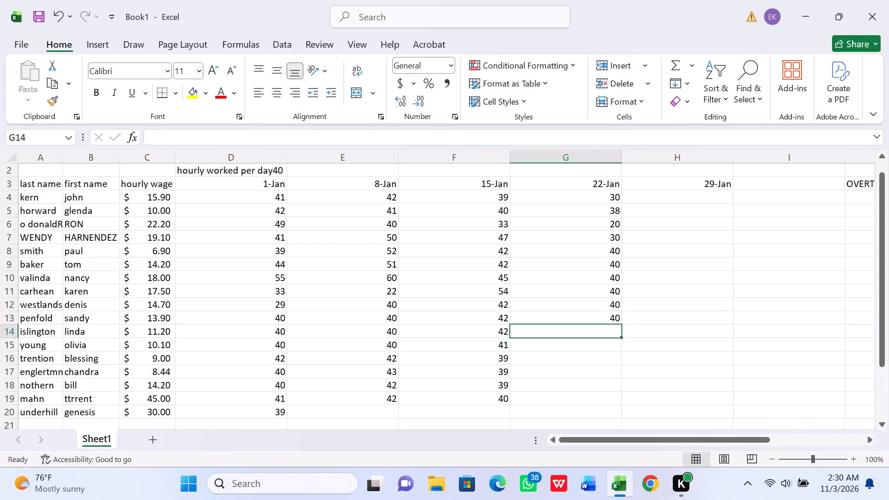
Enter the 22-Jan hours 39, 42, 42, 41, 40 and 27 in cells G14 through G19.
type("39")
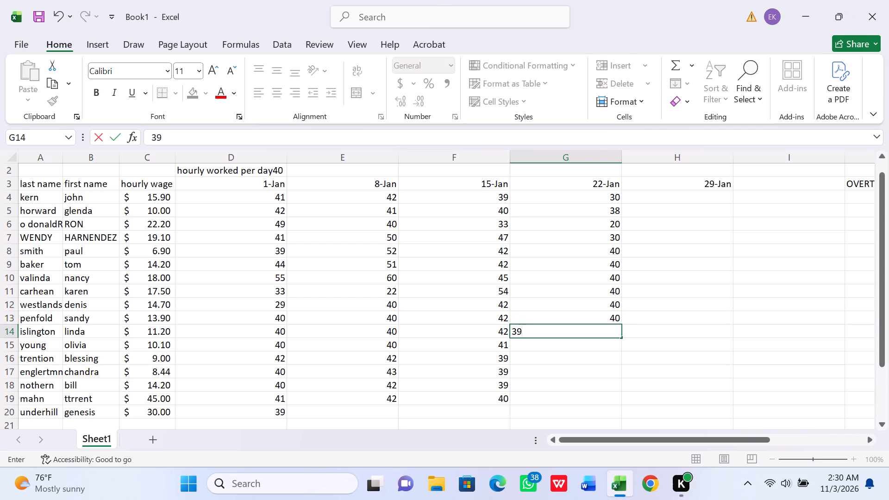
key("Return")
type("42")
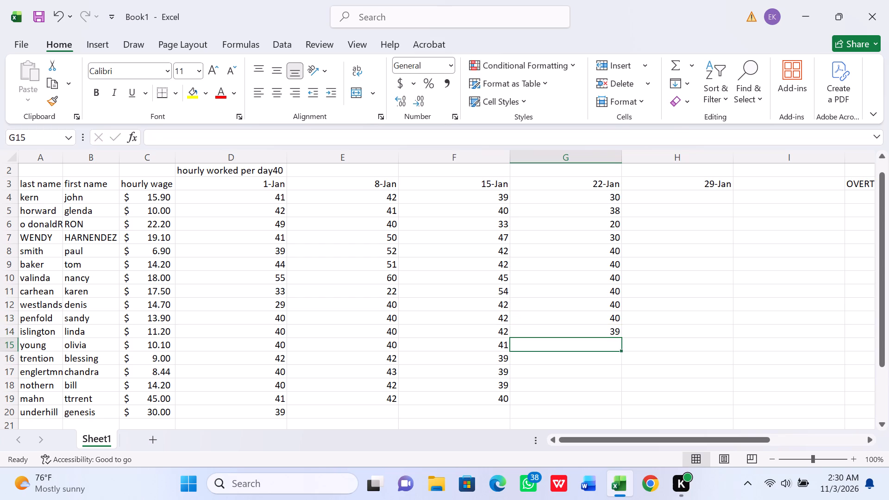
key("Return")
type("42")
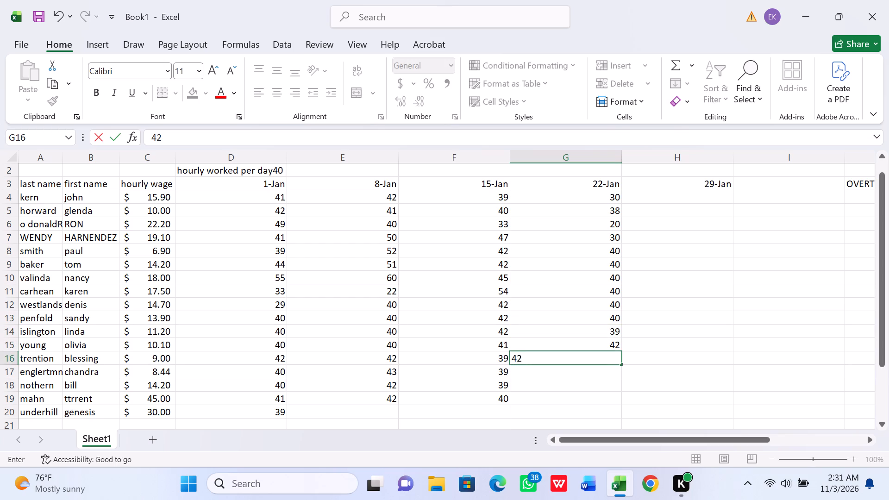
key("Return")
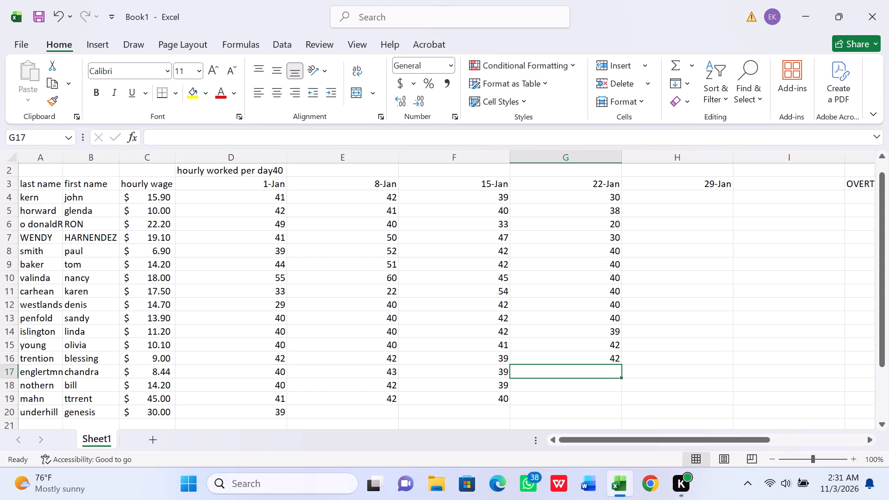
key("4")
key("1")
key("Return")
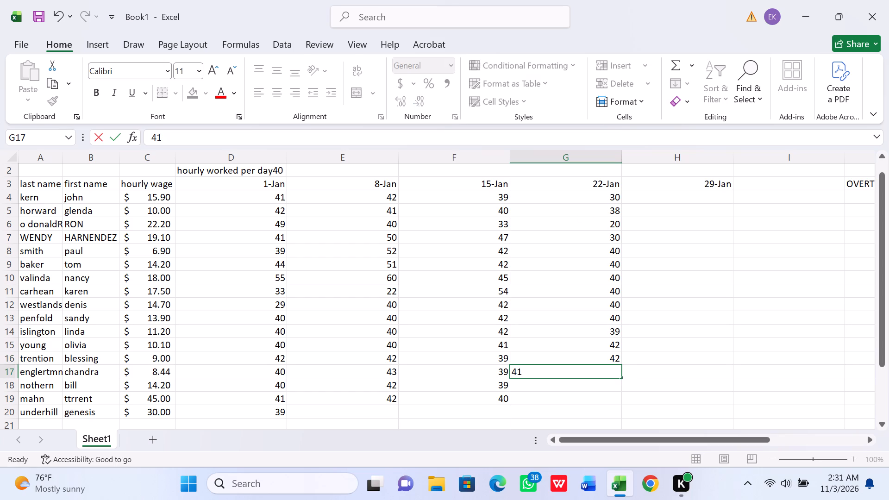
key("4")
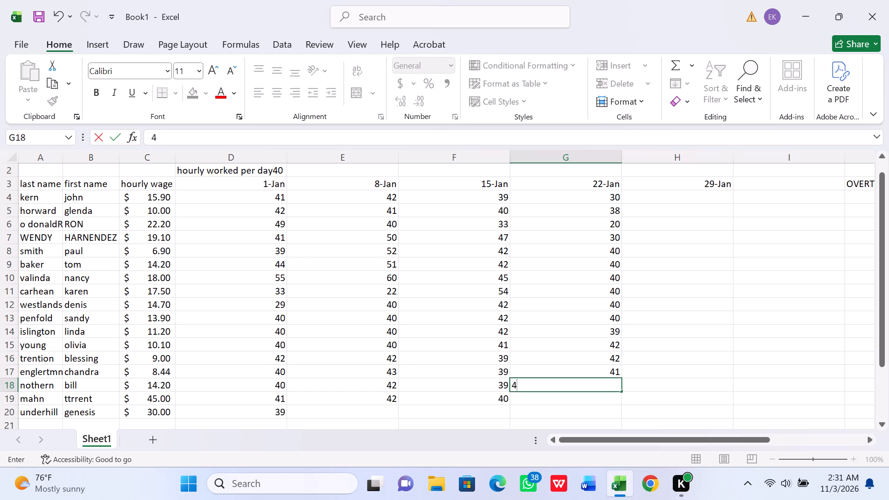
key("0")
key("Return")
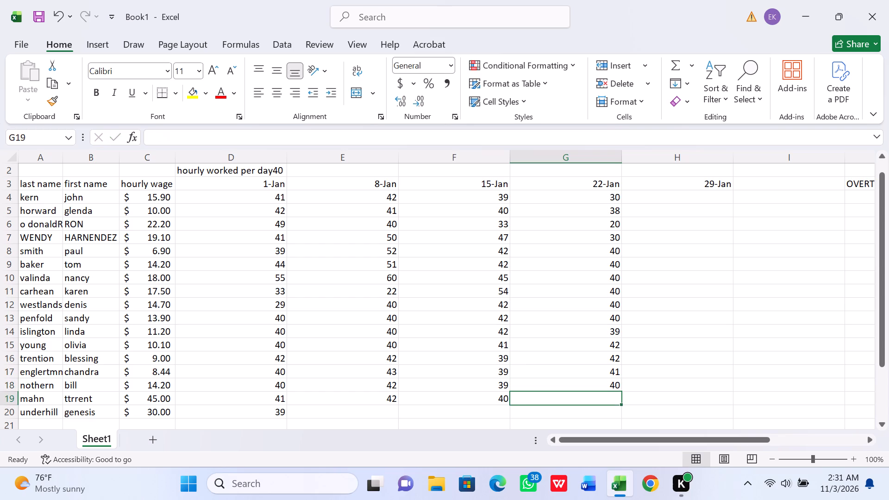
key("2")
key("7")
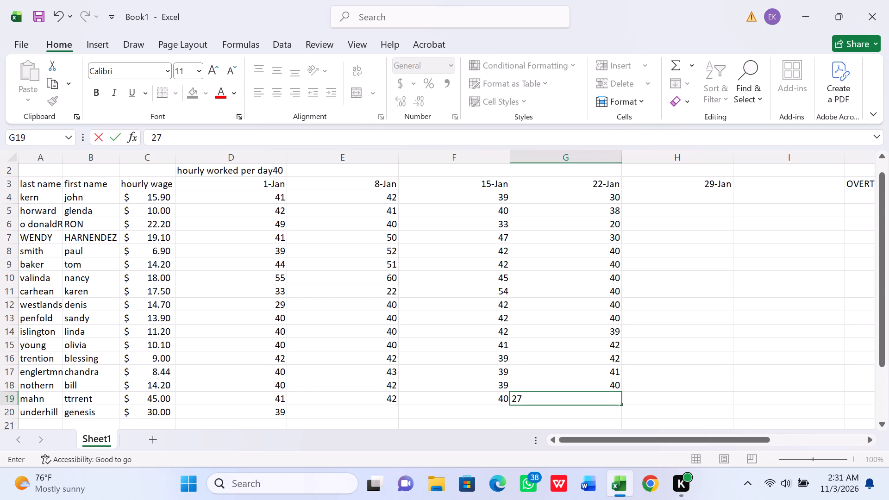
Enter the 29-Jan hours 46, 44, 18 and 39 in cells H4 through H7.
left_click(690, 200)
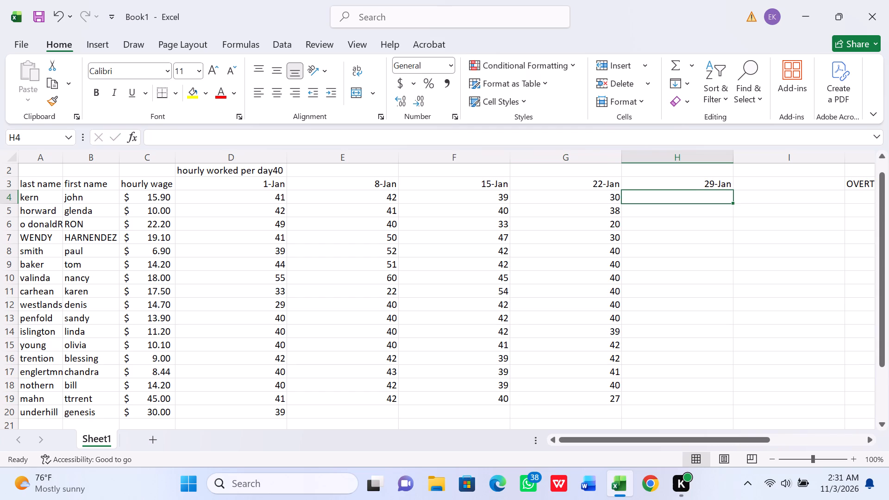
key("4")
key("6")
key("Return")
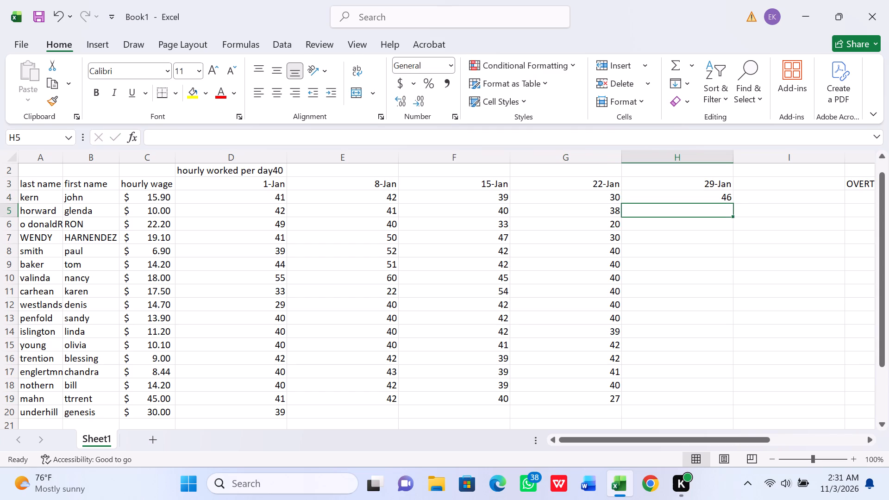
type("44")
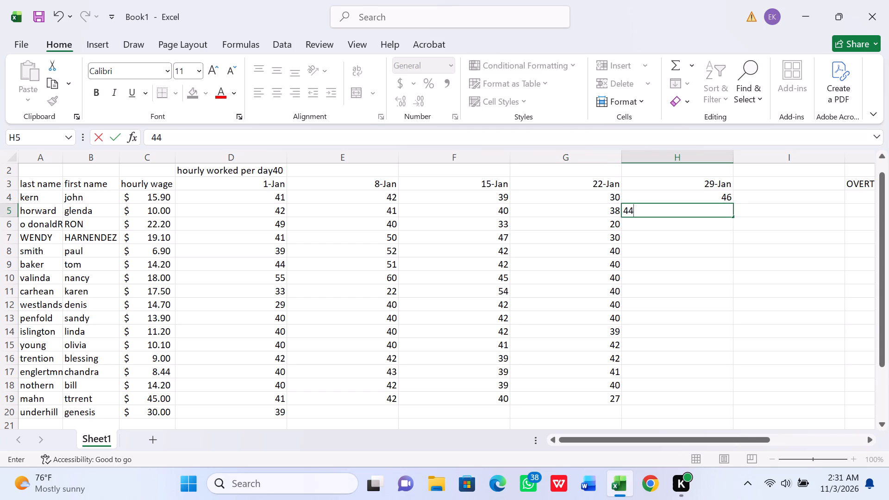
key("Return")
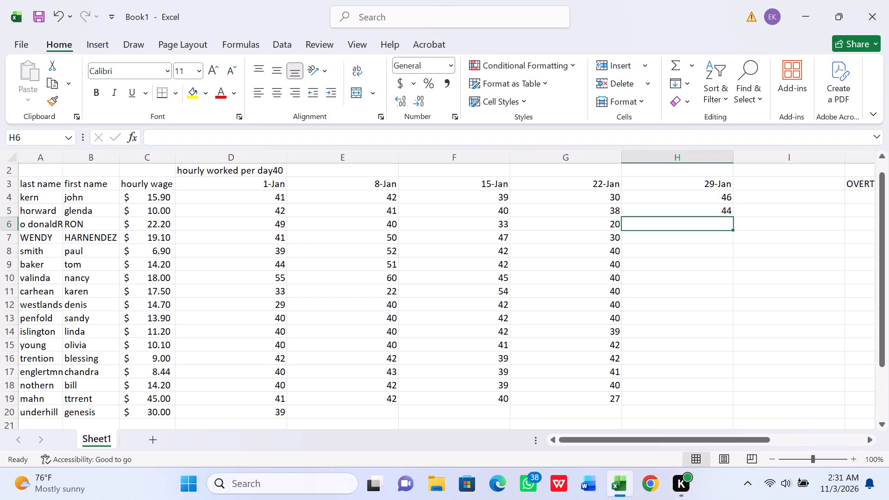
key("1")
key("8")
key("Return")
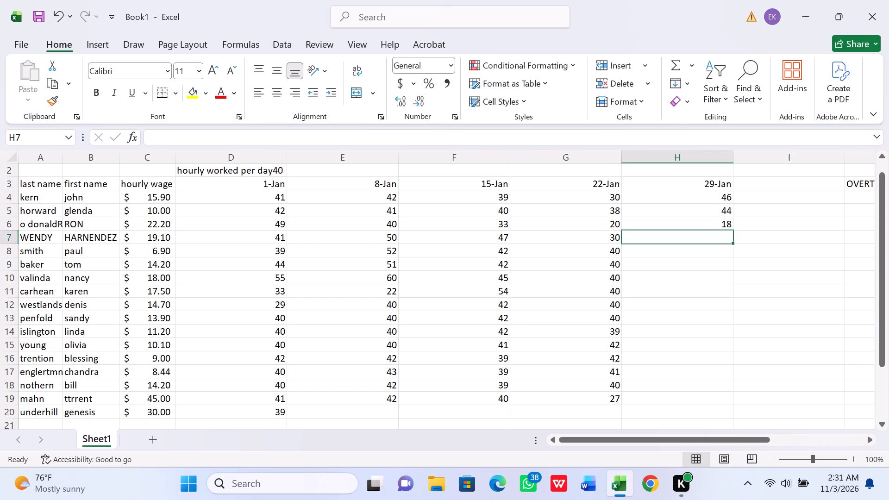
type("39")
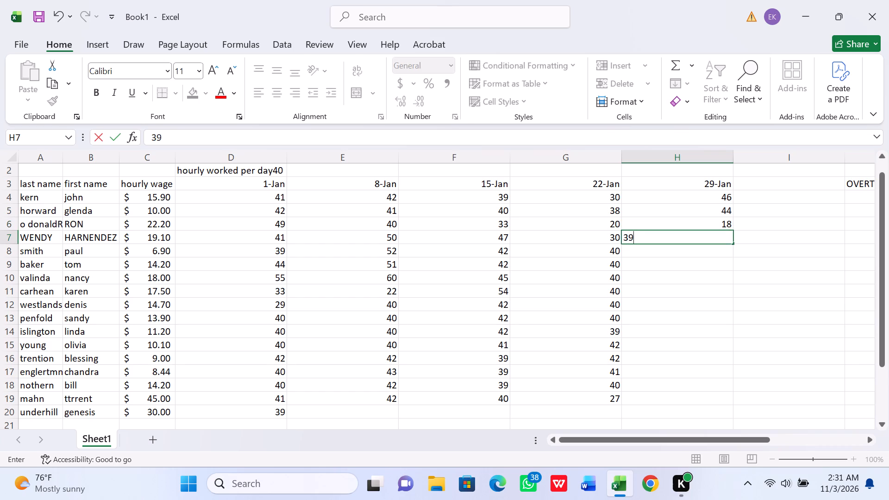
key("Return")
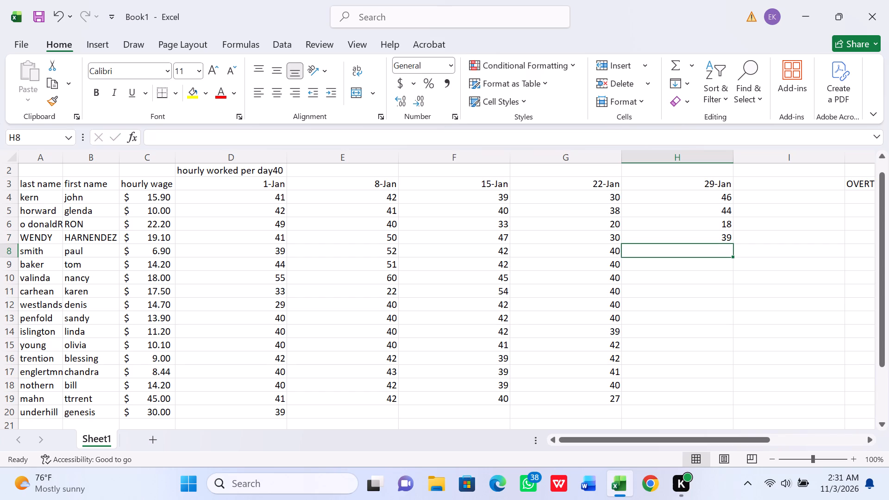
Enter the 29-Jan hours 40, 20 and 49 in cells H8 through H10.
type("40")
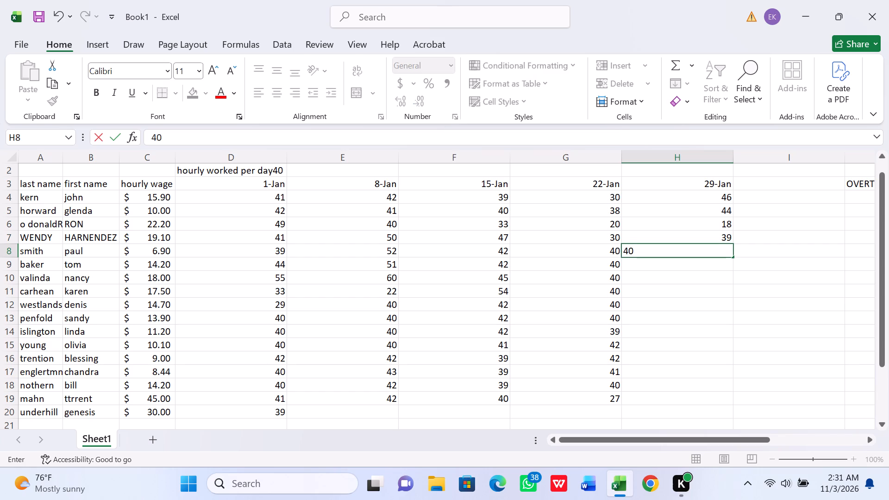
key("Return")
key("2")
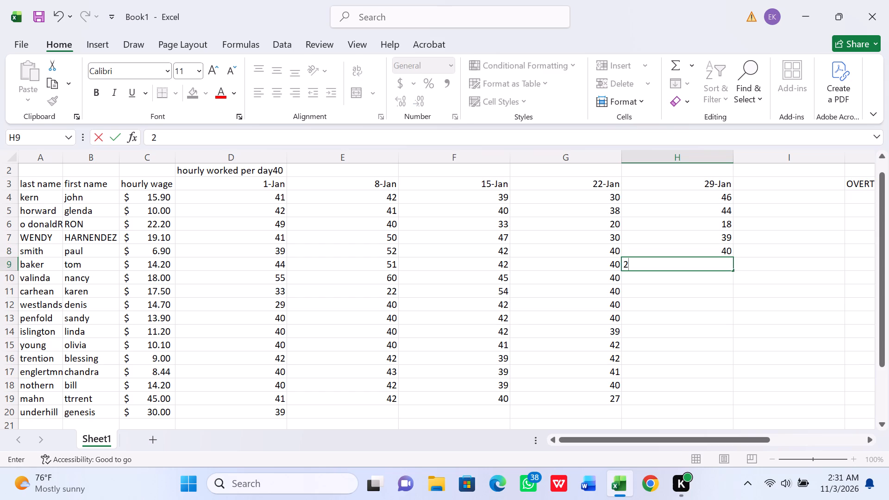
key("0")
key("Return")
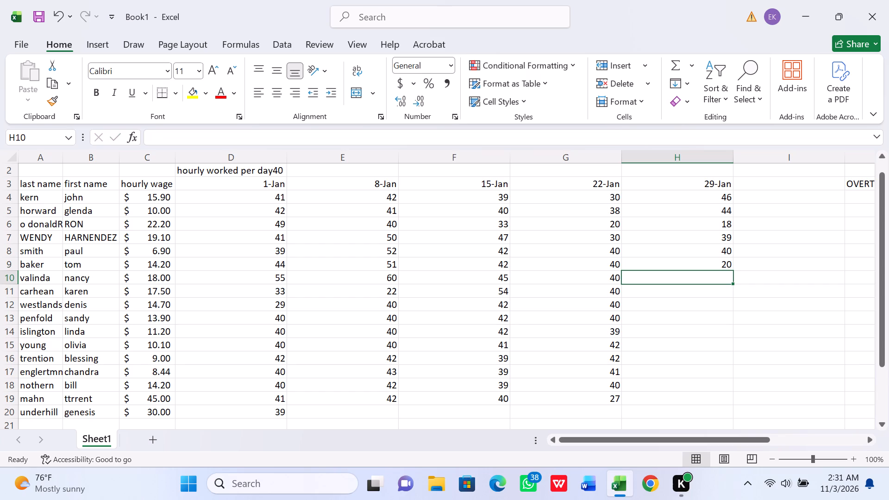
type("49")
key("Return")
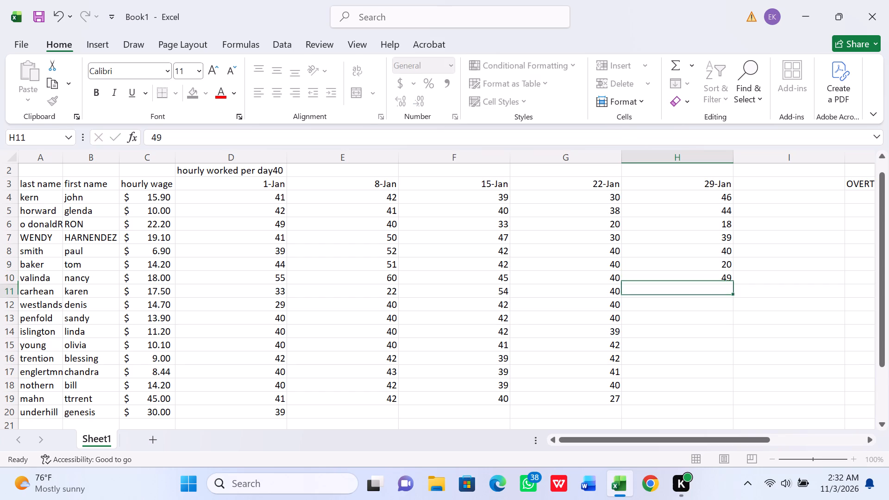
Enter the 29-Jan hours 20 in cell H11 and 40 in each of cells H12 through H15.
key("2")
key("0")
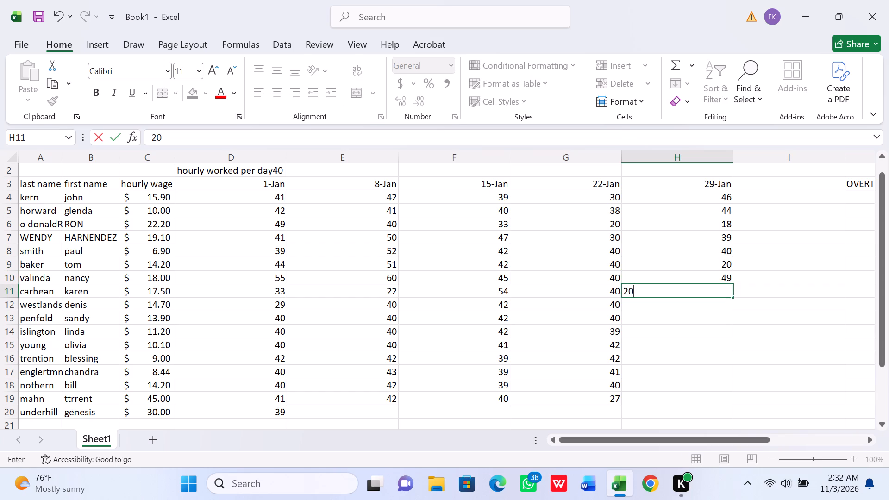
key("Return")
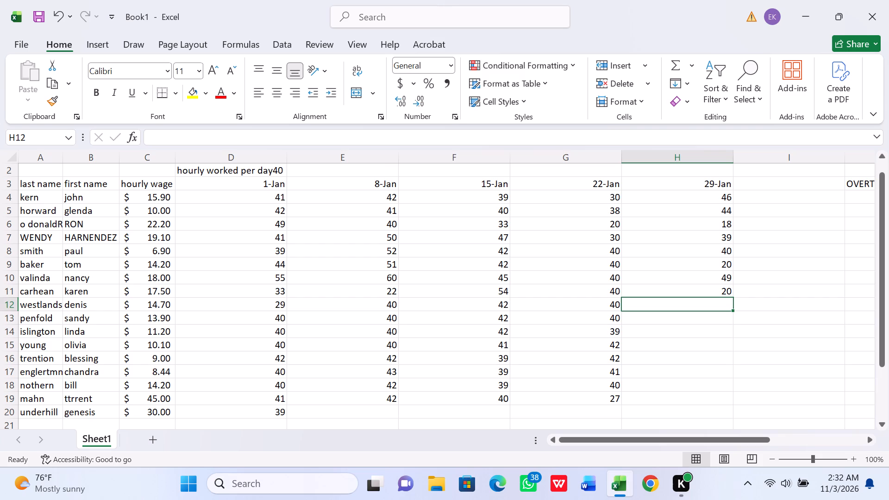
type("40")
key("Return")
type("40")
key("Return")
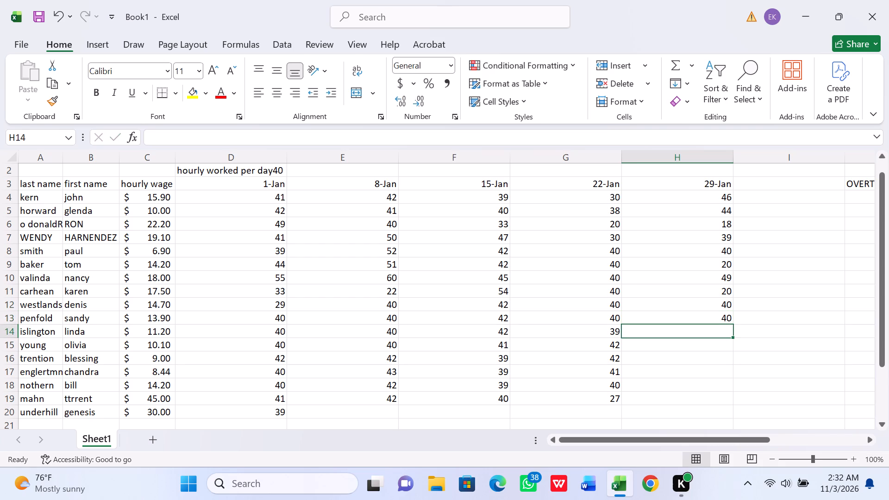
type("40")
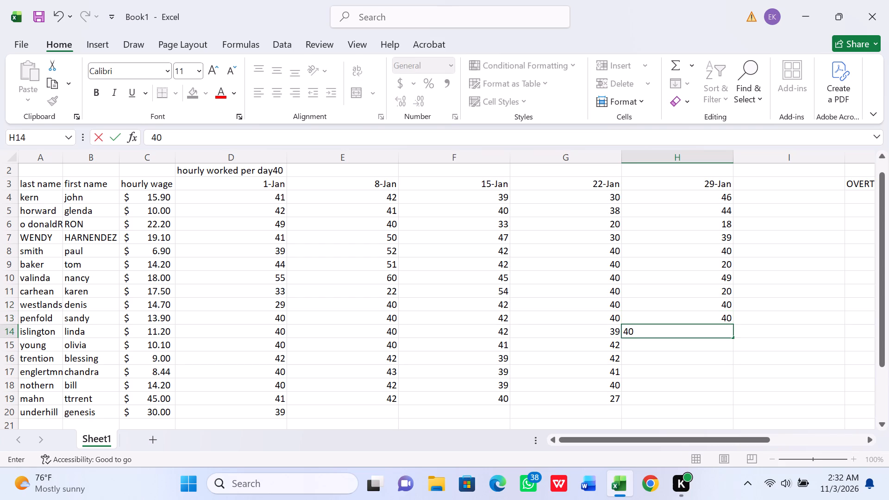
key("Return")
type("40")
key("Return")
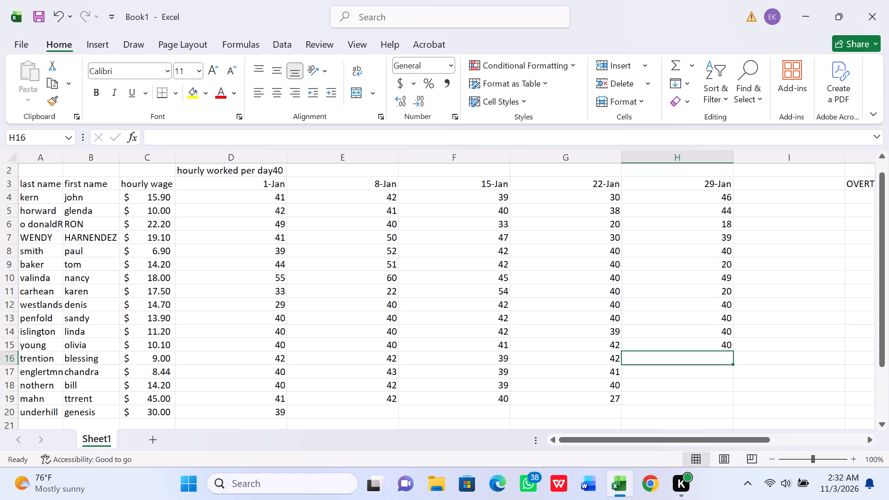
Enter 40 as the 29-Jan hours in each of cells H16 through H19, as numeric values.
key("4")
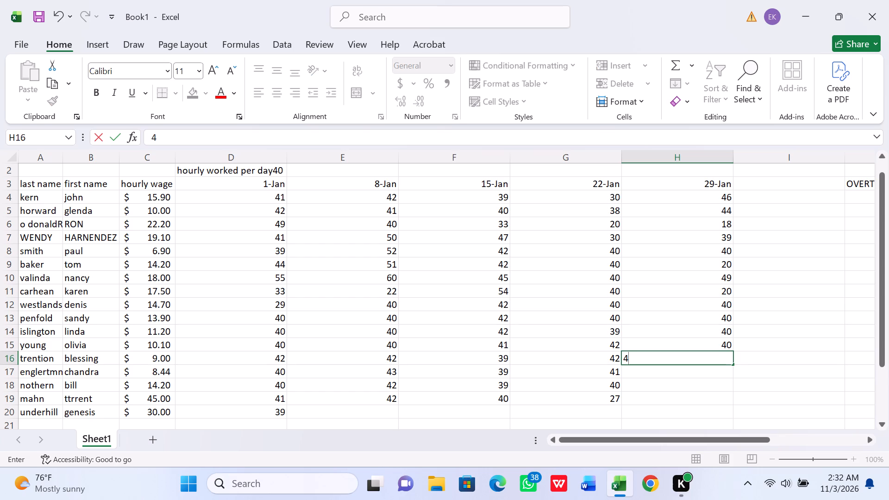
key("o")
key("Return")
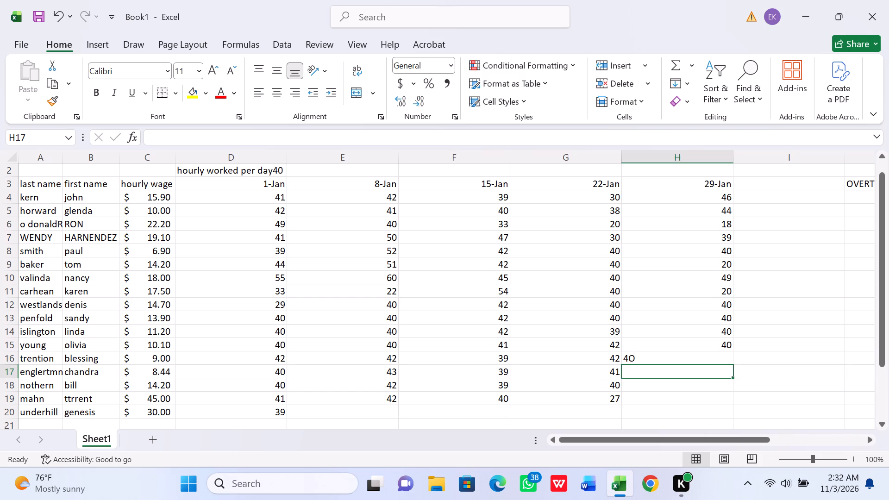
key("4")
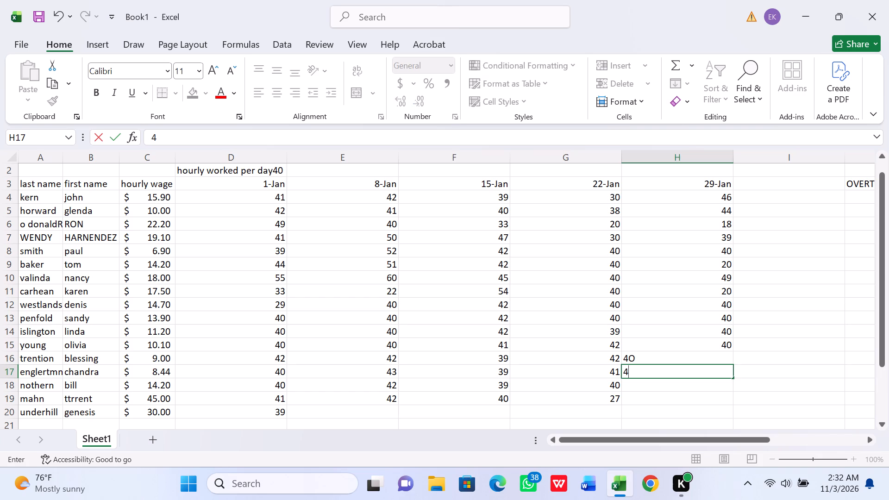
key("0")
key("Return")
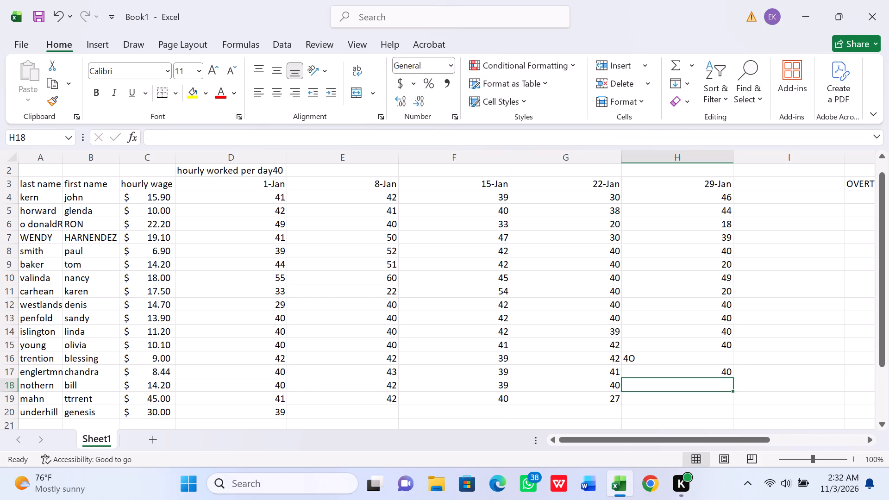
left_click(677, 361)
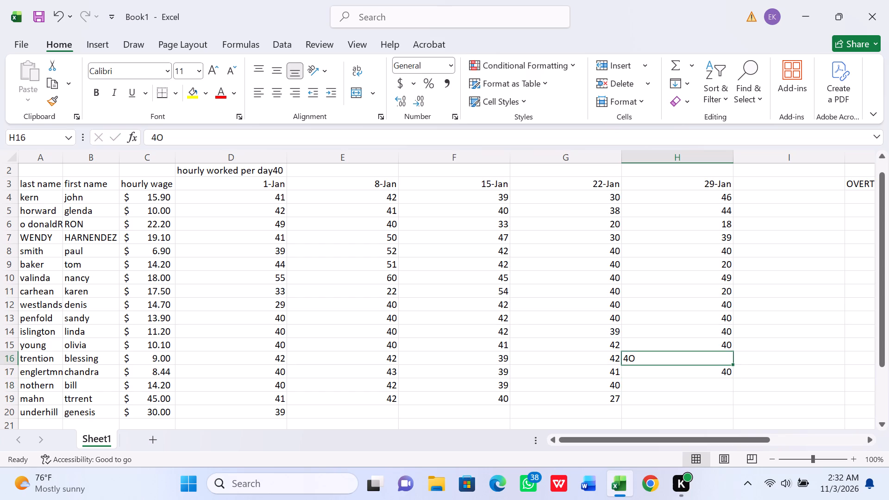
key("4")
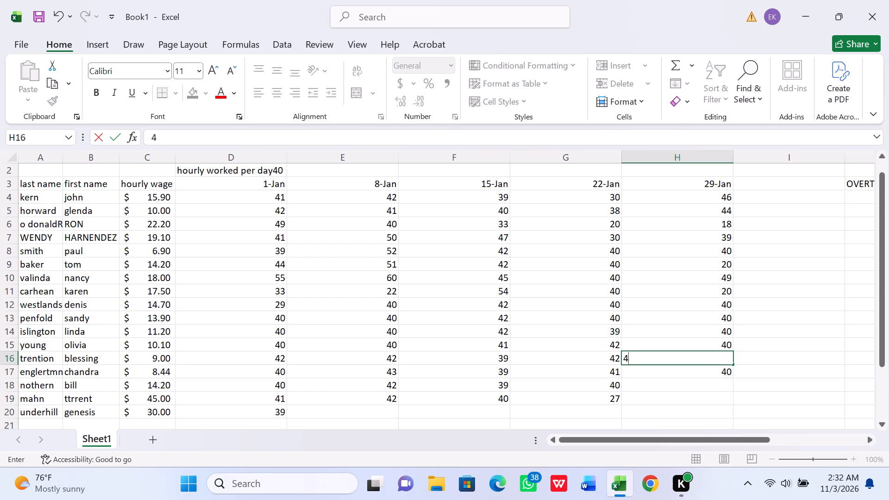
key("0")
key("Return")
key("Return")
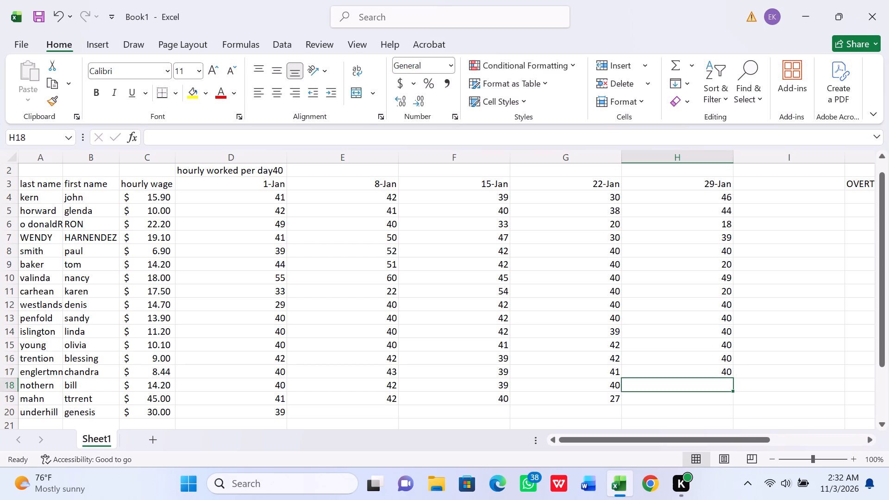
type("40")
key("Return")
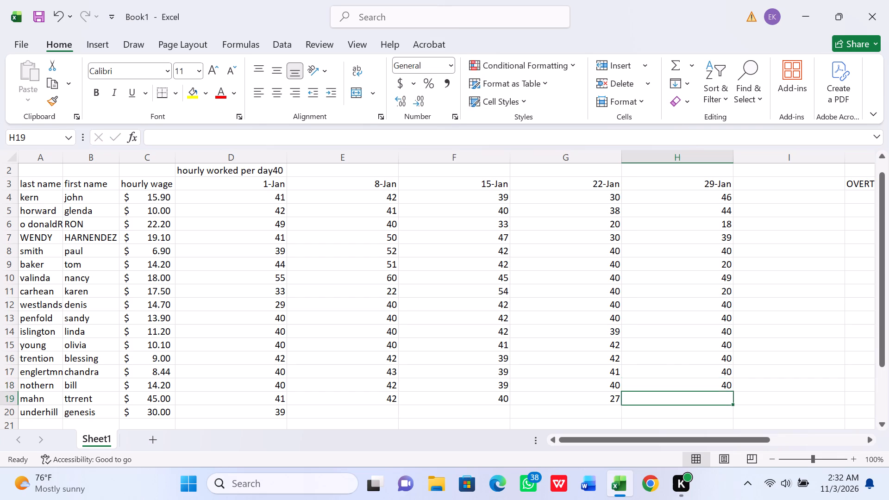
key("4")
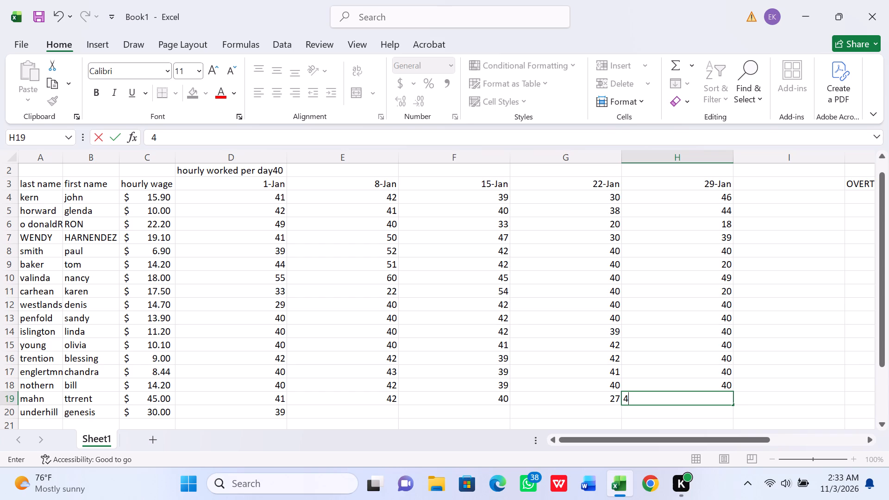
key("0")
Change the 22-Jan hours in cell G19 to 28.
left_click(600, 394)
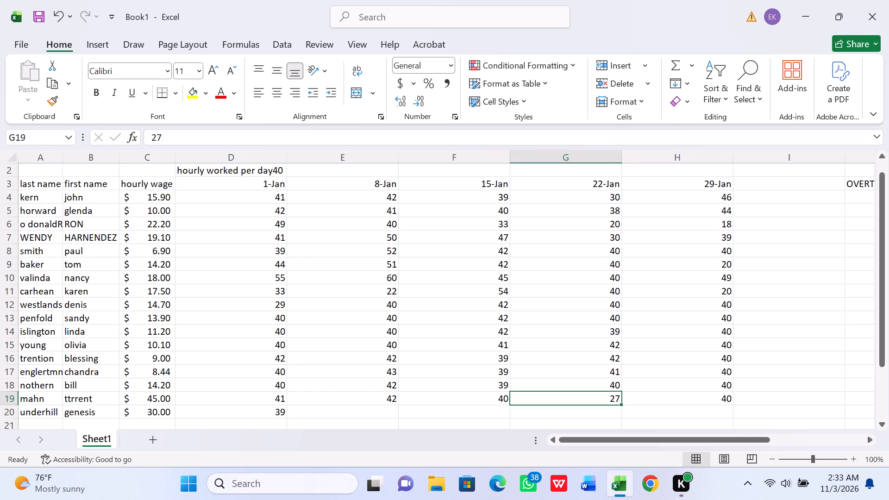
key("2")
key("8")
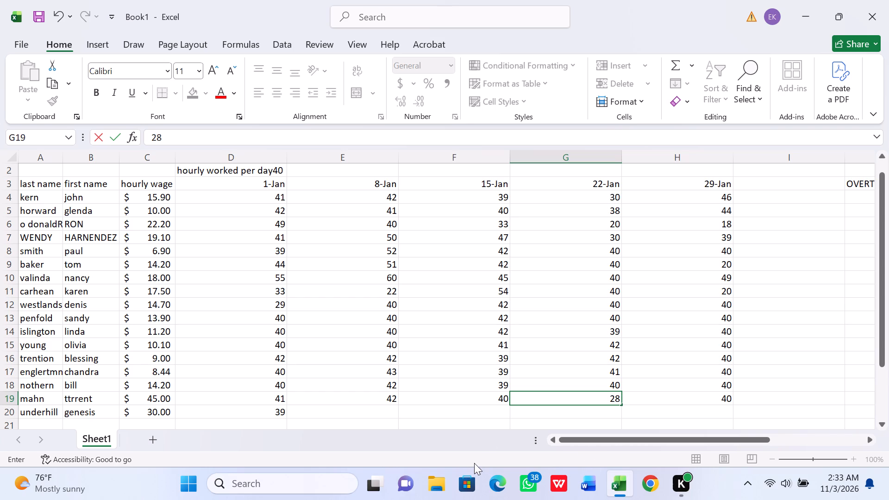
left_click(342, 414)
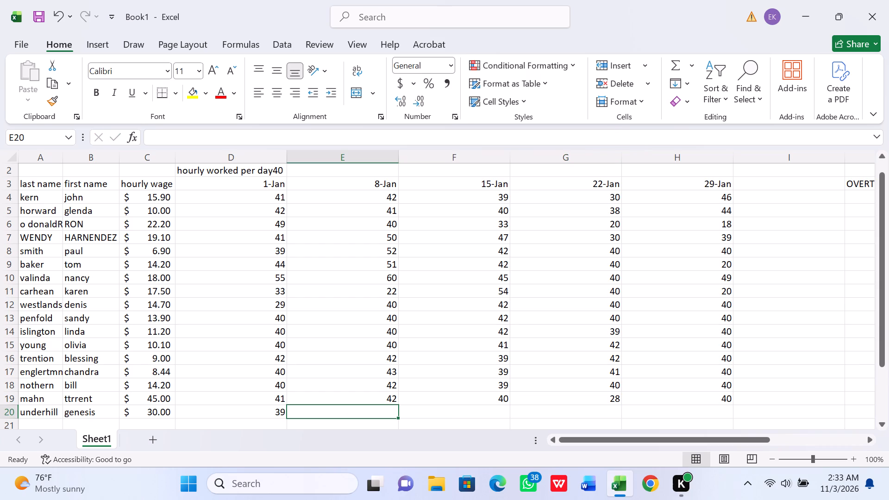
Delete the empty column I between the 29-Jan hours and the overtime hours.
left_click(782, 160)
right_click(782, 160)
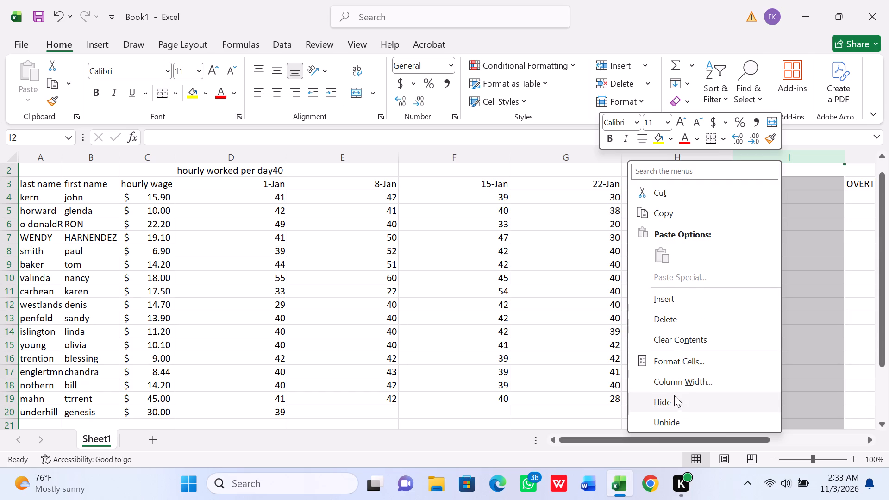
left_click(672, 320)
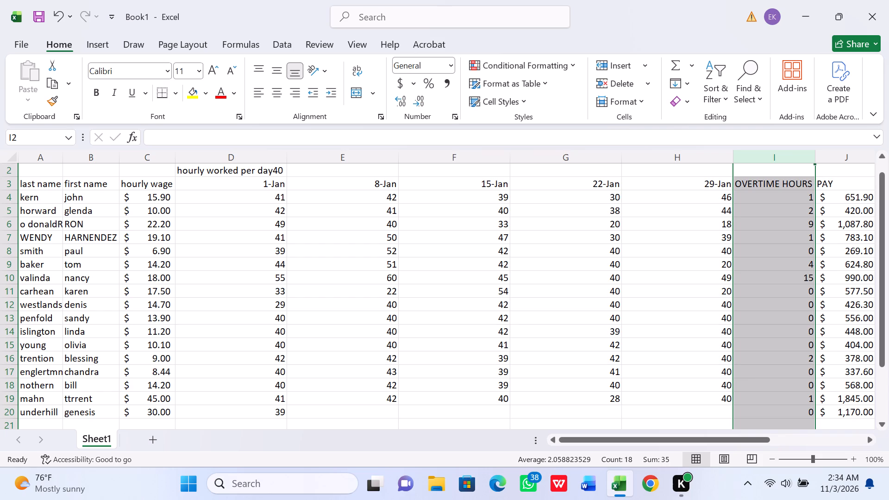
Fill the missing row 20 hours: 40 for 29-Jan, 20 for 22-Jan, 40 for 15-Jan and 30 for 8-Jan.
left_click(885, 425)
left_click(885, 425)
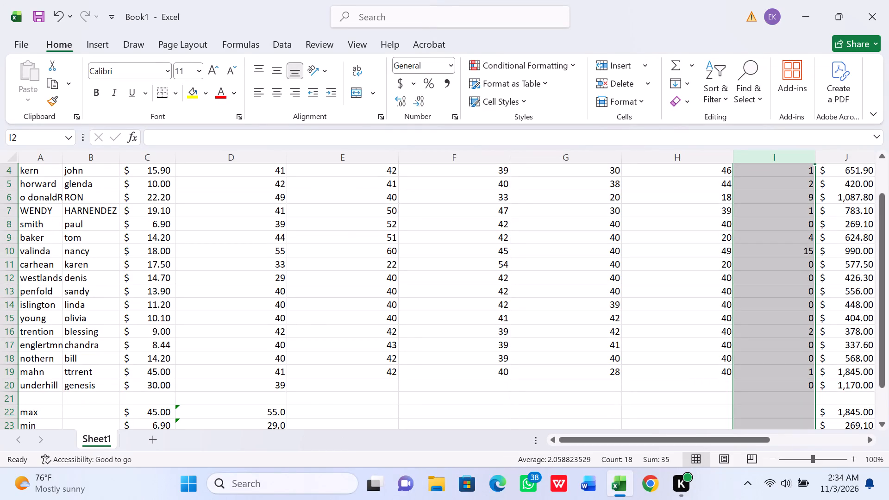
left_click(715, 383)
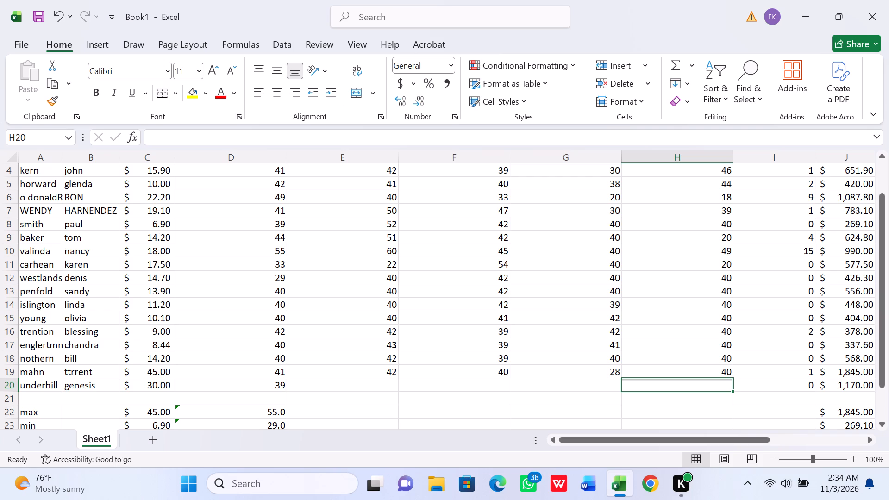
type("40")
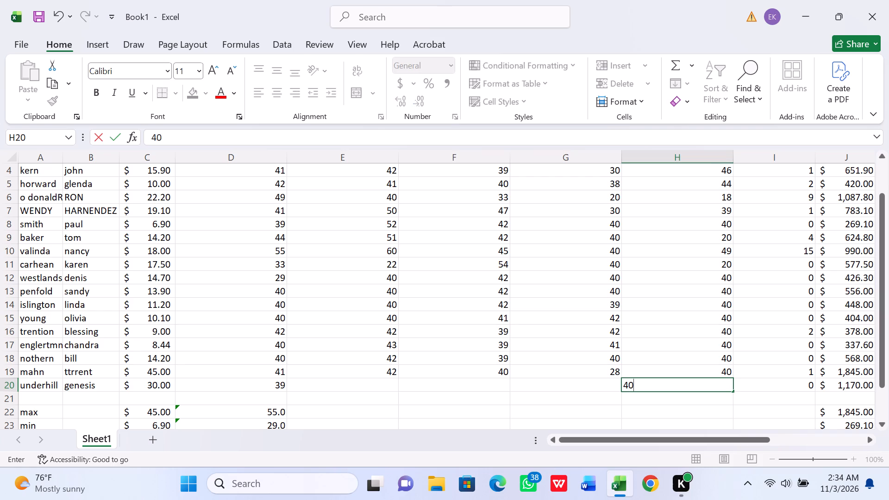
left_click(594, 385)
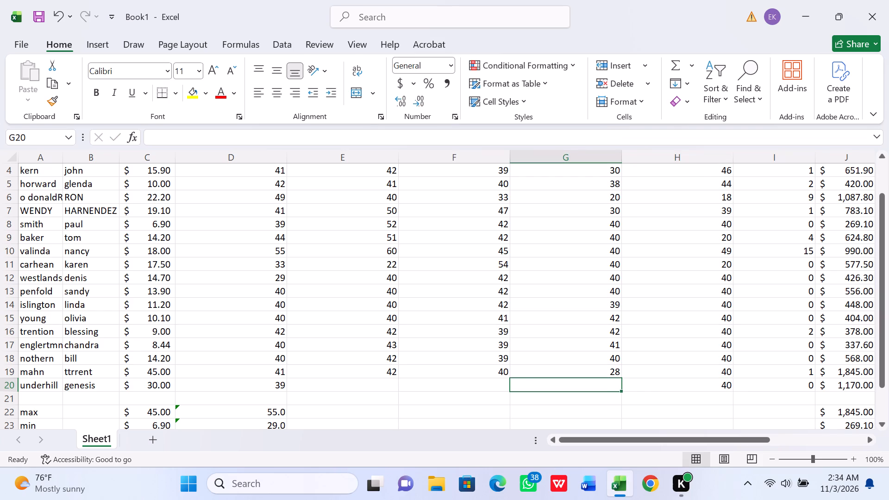
type("20")
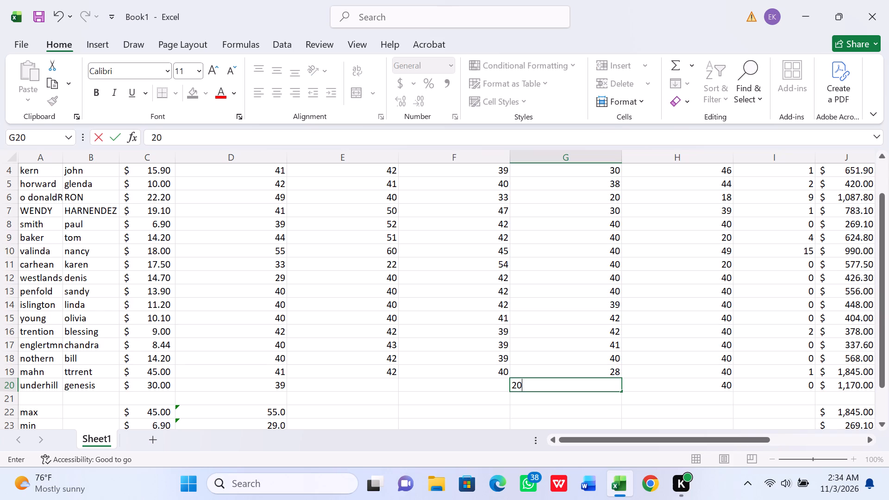
left_click(480, 383)
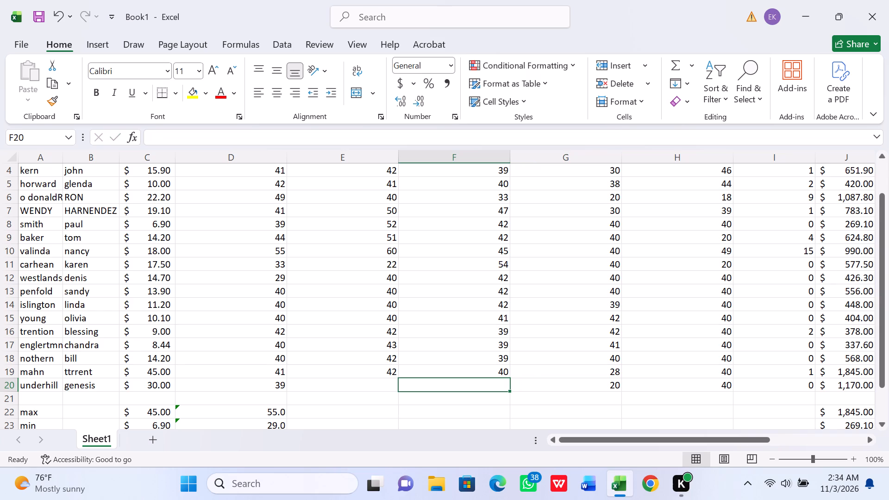
type("40")
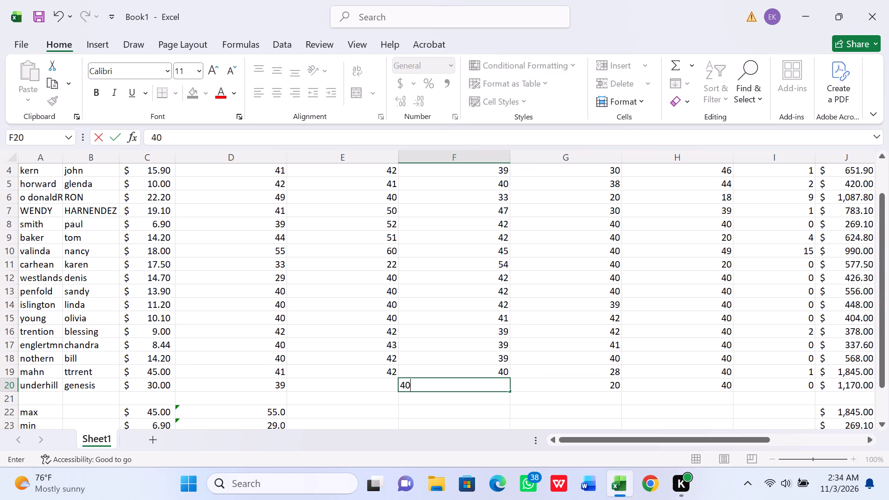
left_click(376, 381)
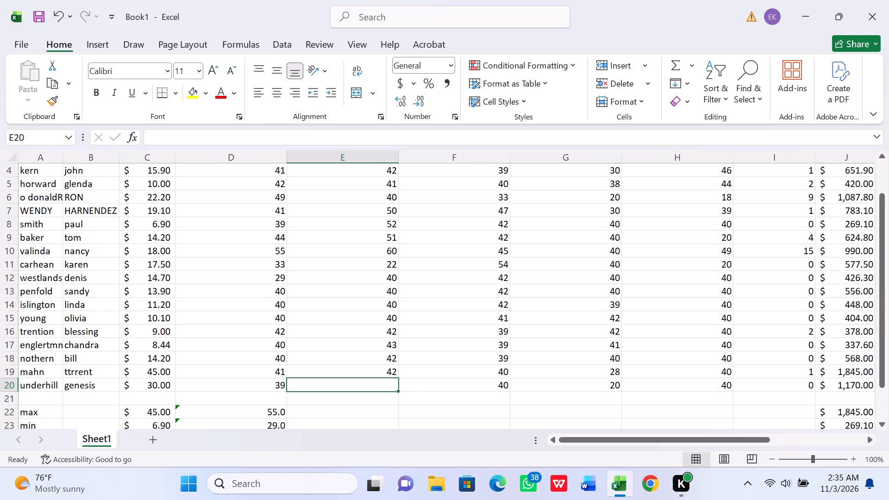
type("30")
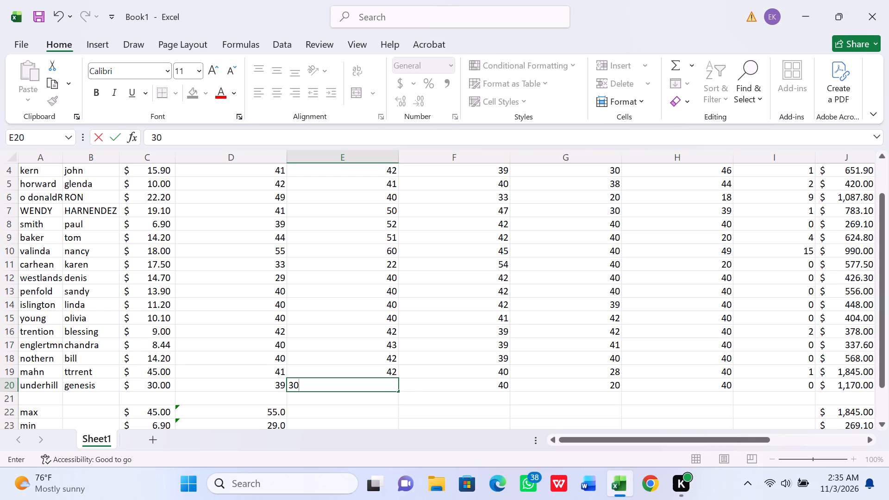
left_click(542, 408)
Review the completed weekly hours alongside the overtime hours, pay, overtime bonus and total pay columns.
left_click(888, 201)
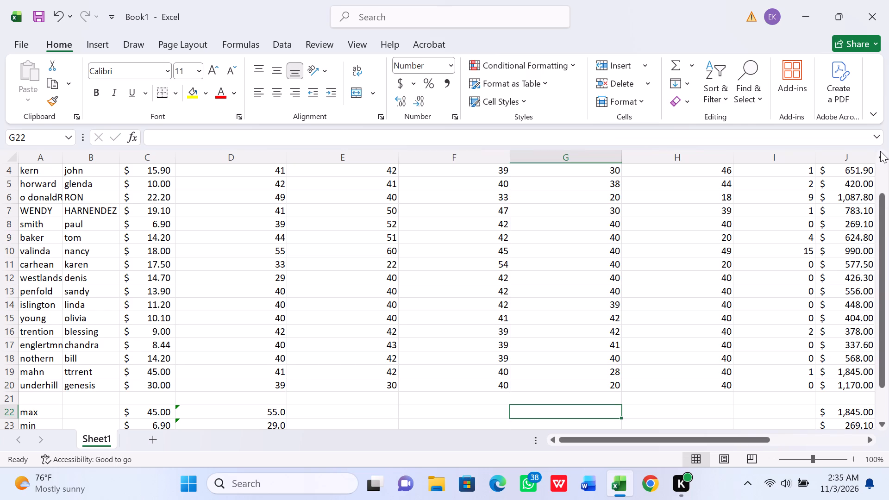
triple_click(880, 151)
left_click(880, 151)
left_click(880, 151)
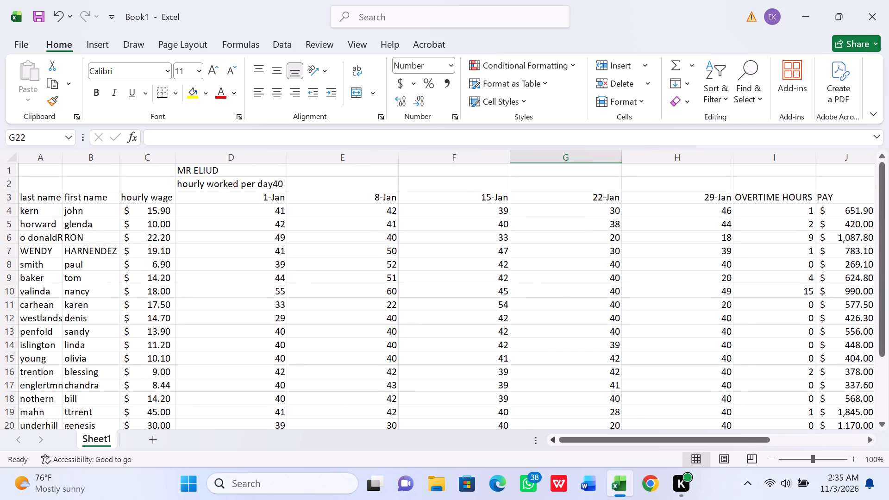
left_click(870, 435)
triple_click(870, 435)
left_click(870, 435)
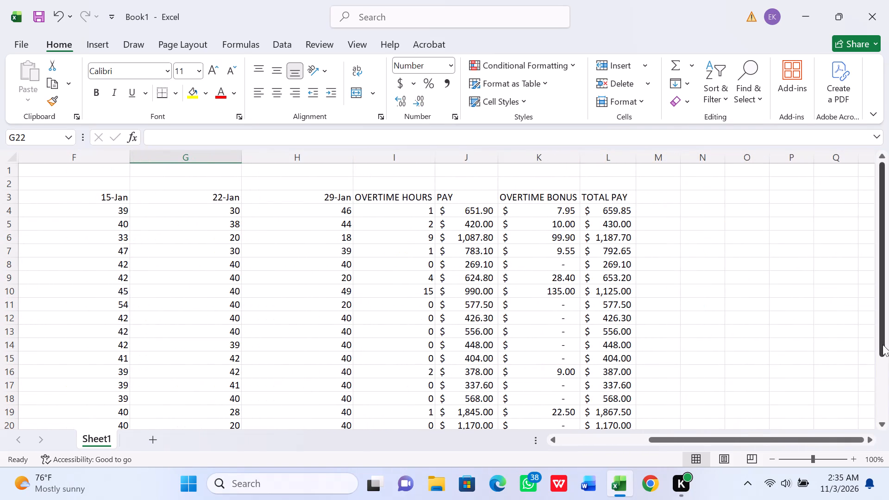
left_click(879, 419)
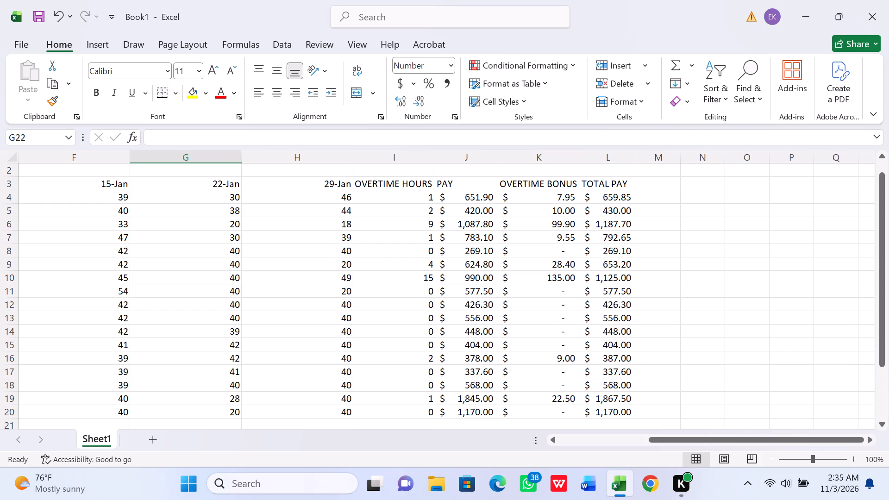
Insert blank cells at J3:L29, shifting the pay, overtime bonus and total pay block three columns to the right.
left_click_drag(437, 181, 565, 247)
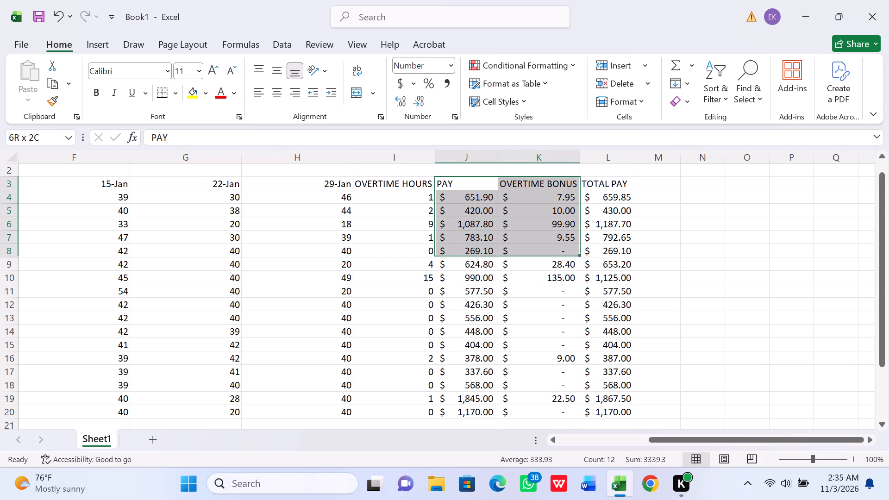
left_click_drag(565, 247, 636, 312)
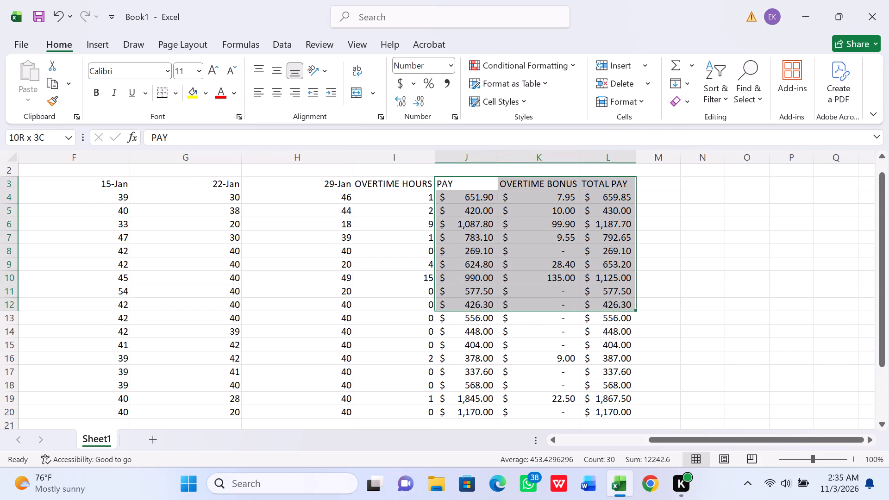
left_click_drag(636, 312, 664, 414)
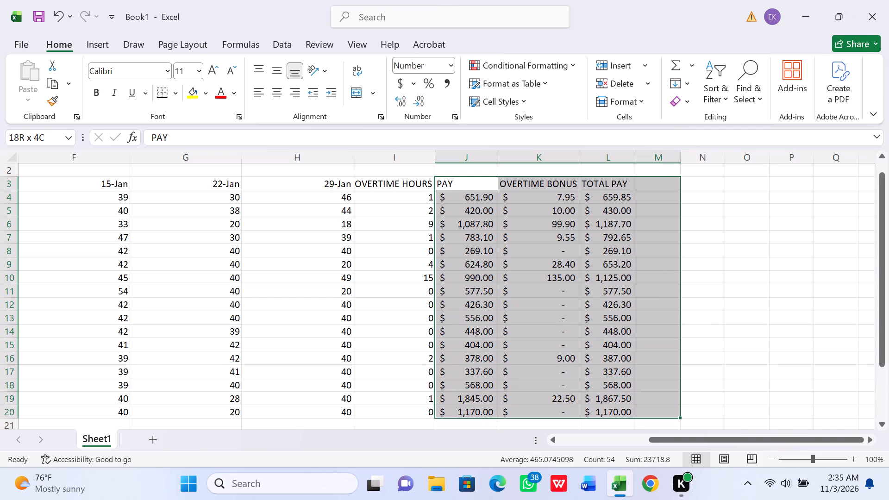
left_click_drag(664, 414, 672, 450)
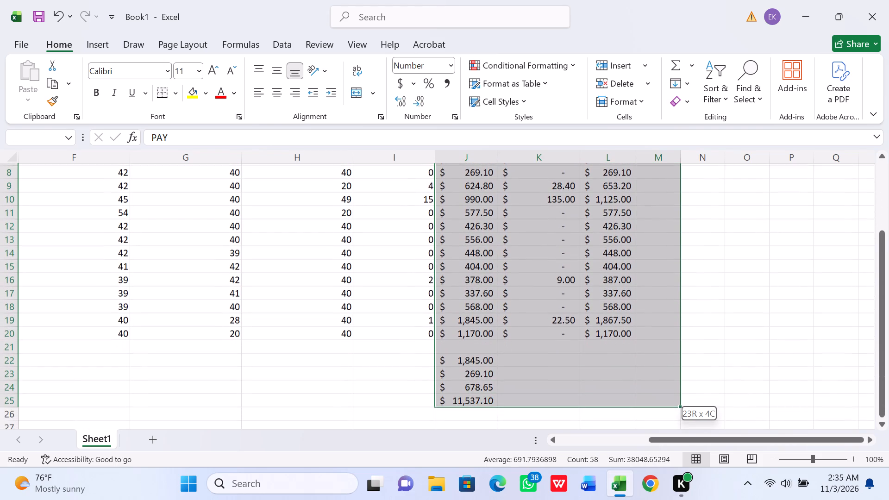
left_click_drag(672, 450, 642, 330)
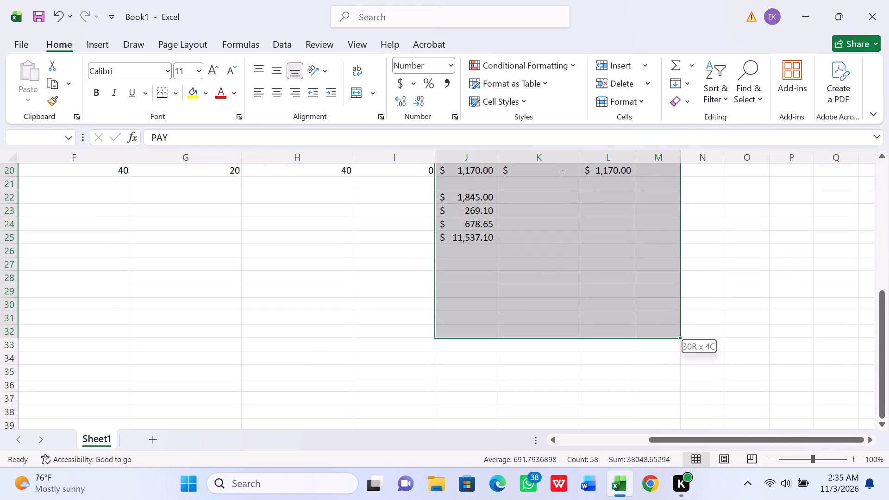
left_click_drag(642, 330, 630, 285)
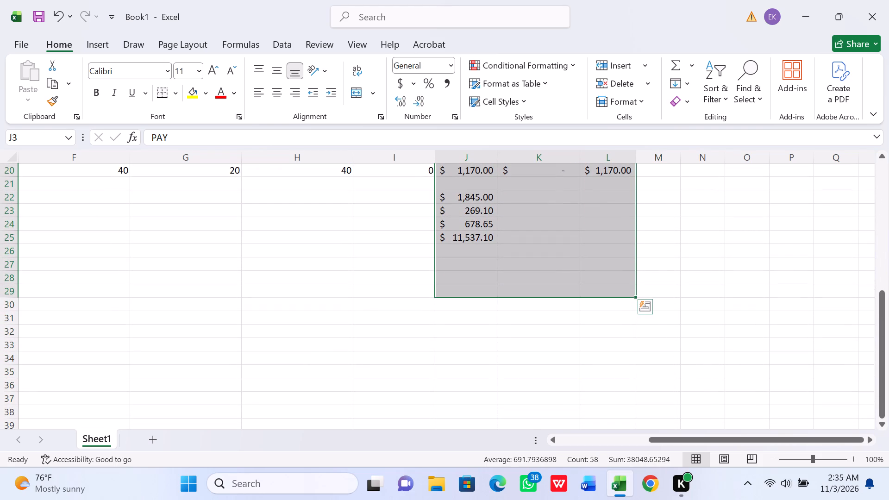
right_click(565, 239)
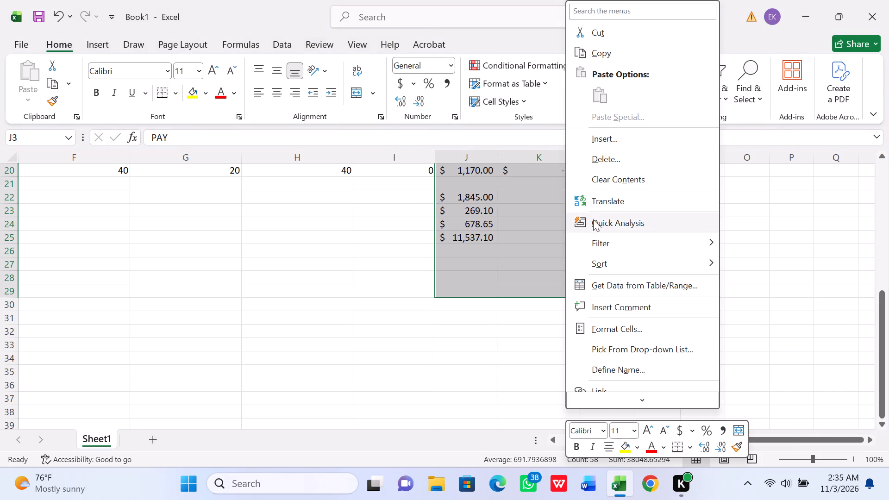
left_click(599, 141)
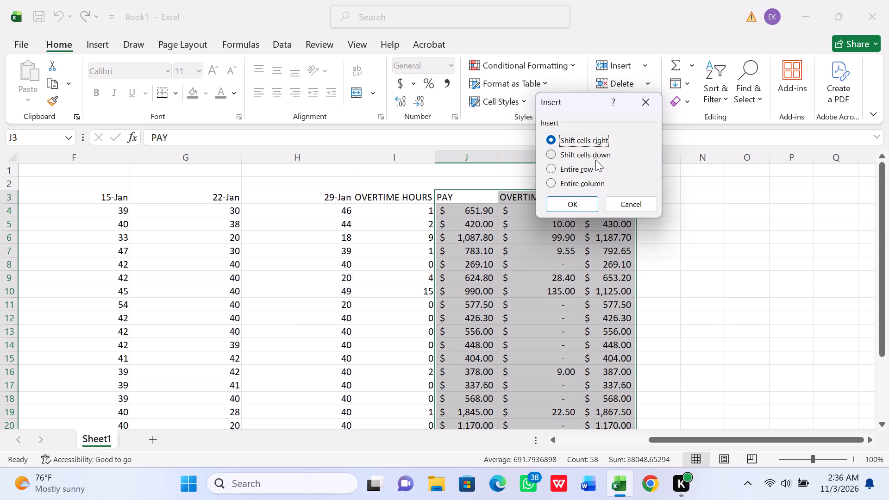
left_click(576, 201)
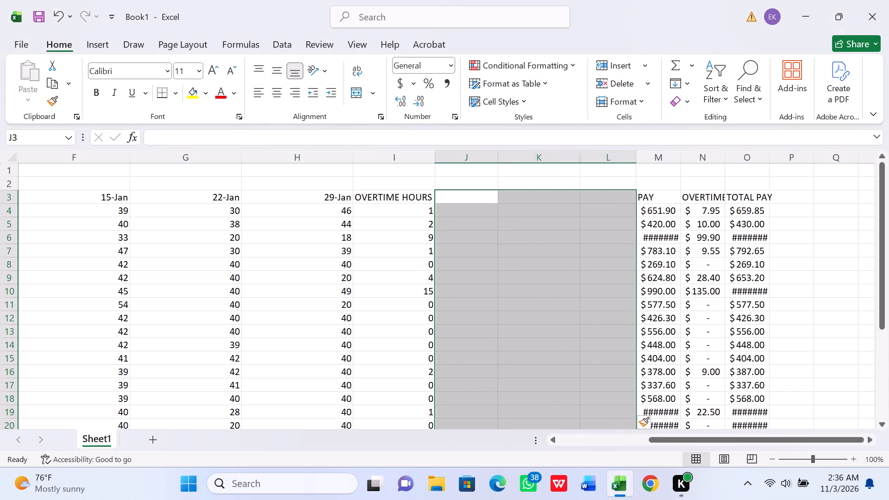
left_click(545, 223)
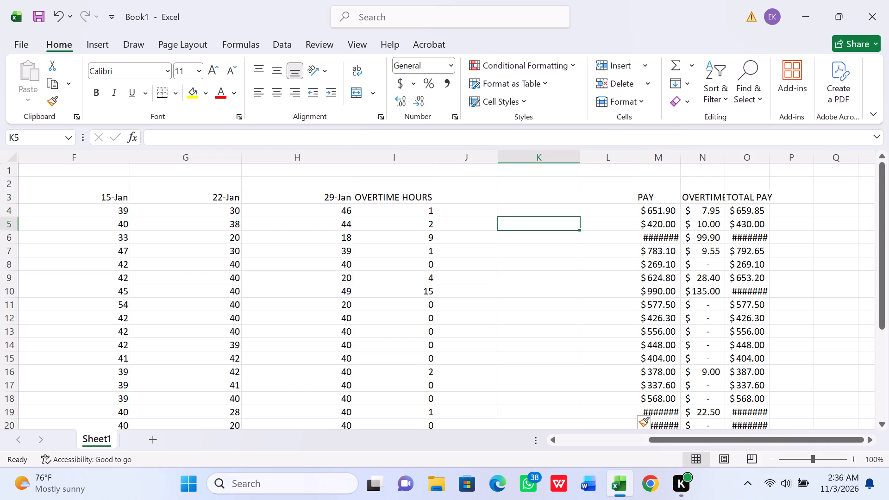
AutoFit the widths of columns M, N and O holding pay, overtime bonus and total pay.
double_click(680, 162)
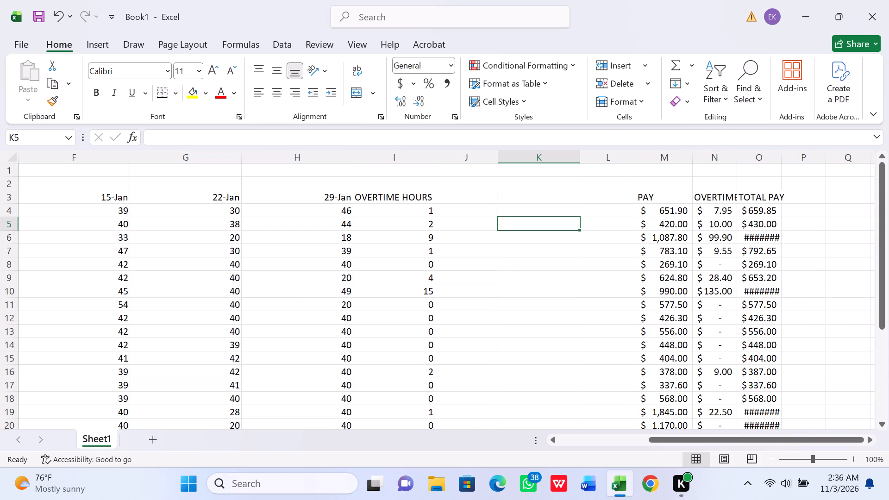
double_click(739, 162)
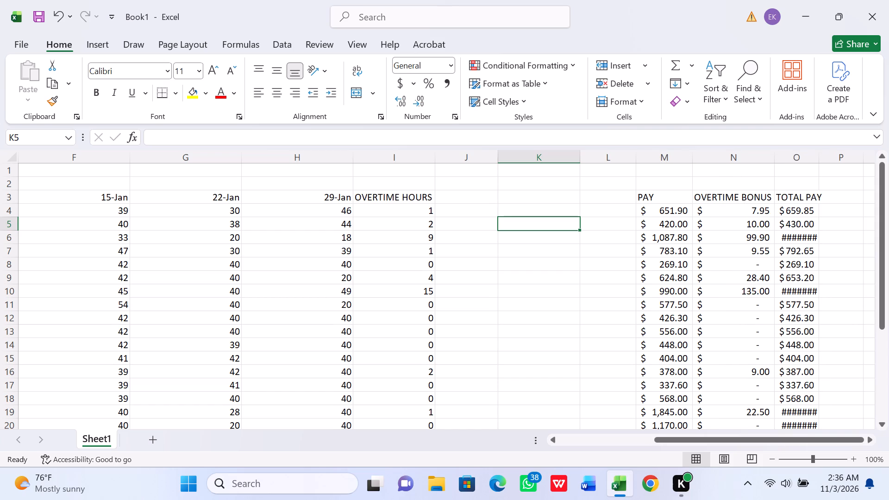
double_click(819, 162)
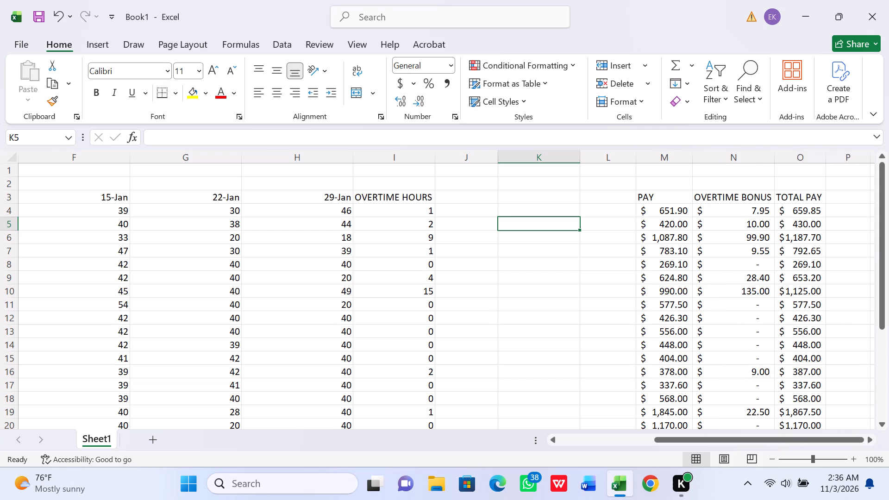